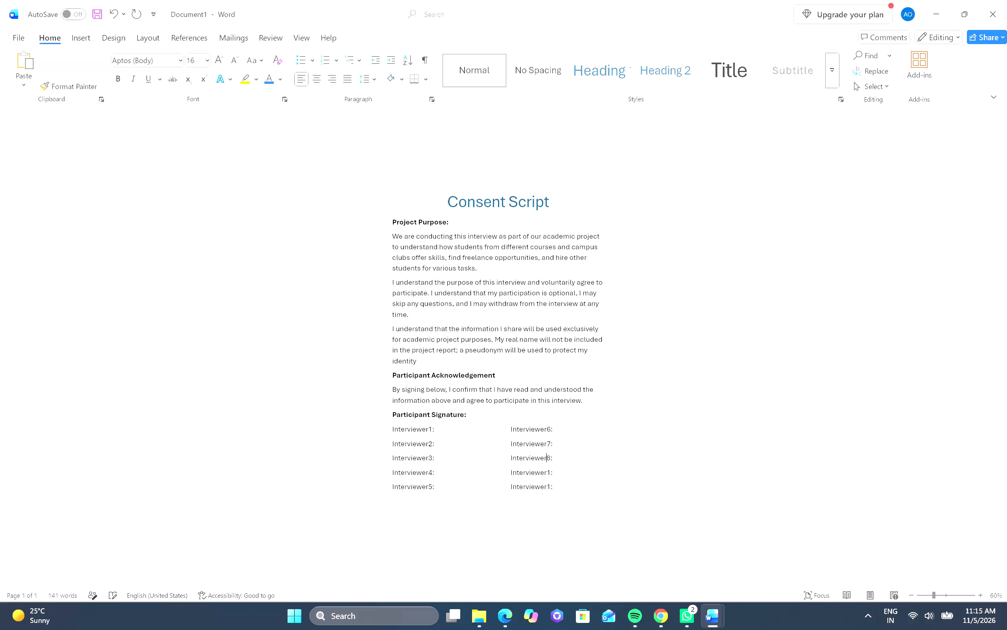
Renumber the last two labels in the second signature column as Interviewer9 and Interviewer10.
key(Right)
key(Left)
key(Down)
key(BackSpace)
key(9)
key(Down)
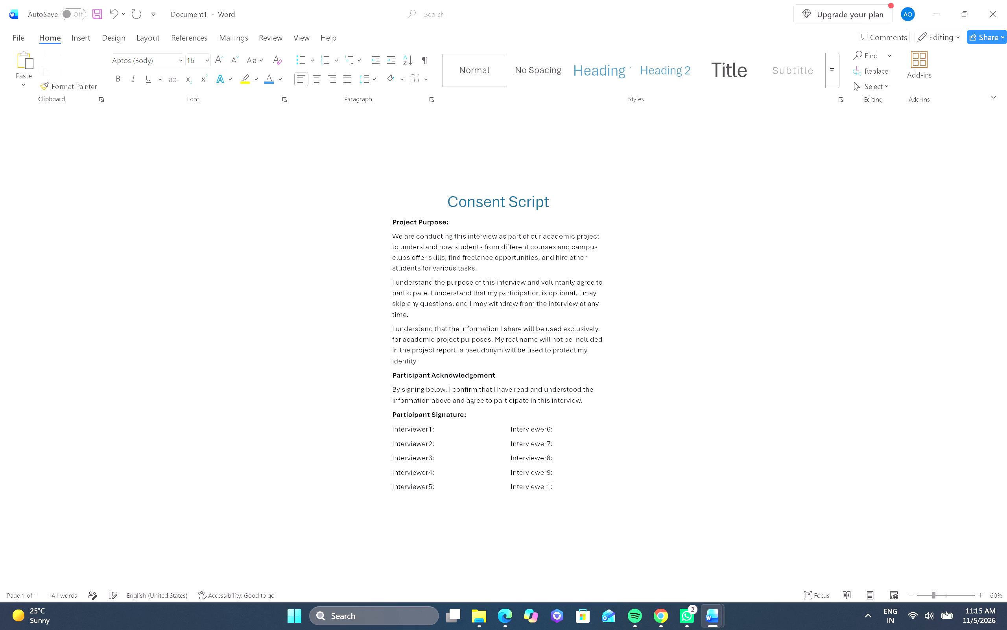
key(0)
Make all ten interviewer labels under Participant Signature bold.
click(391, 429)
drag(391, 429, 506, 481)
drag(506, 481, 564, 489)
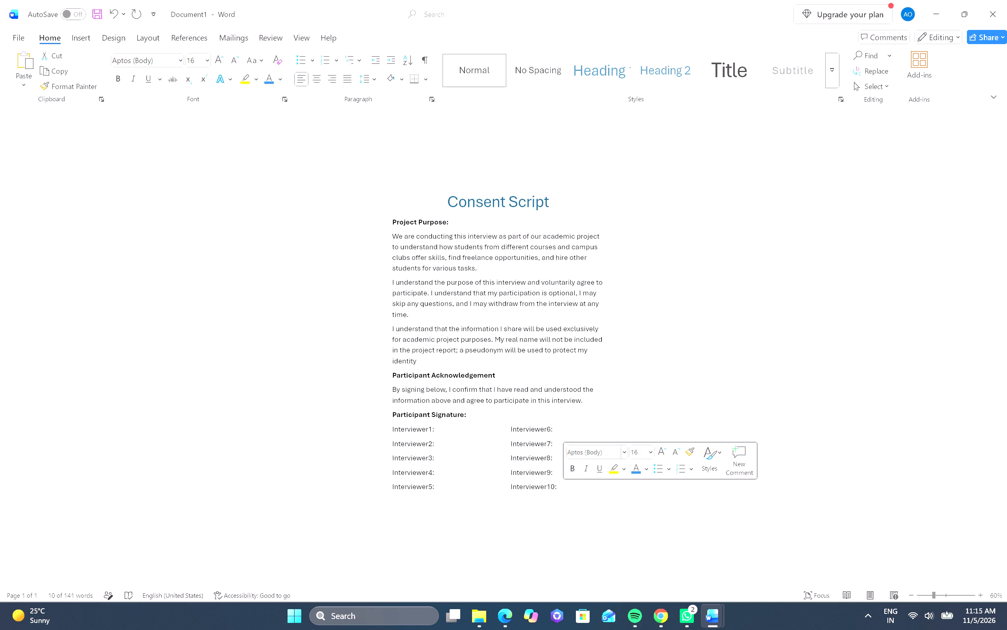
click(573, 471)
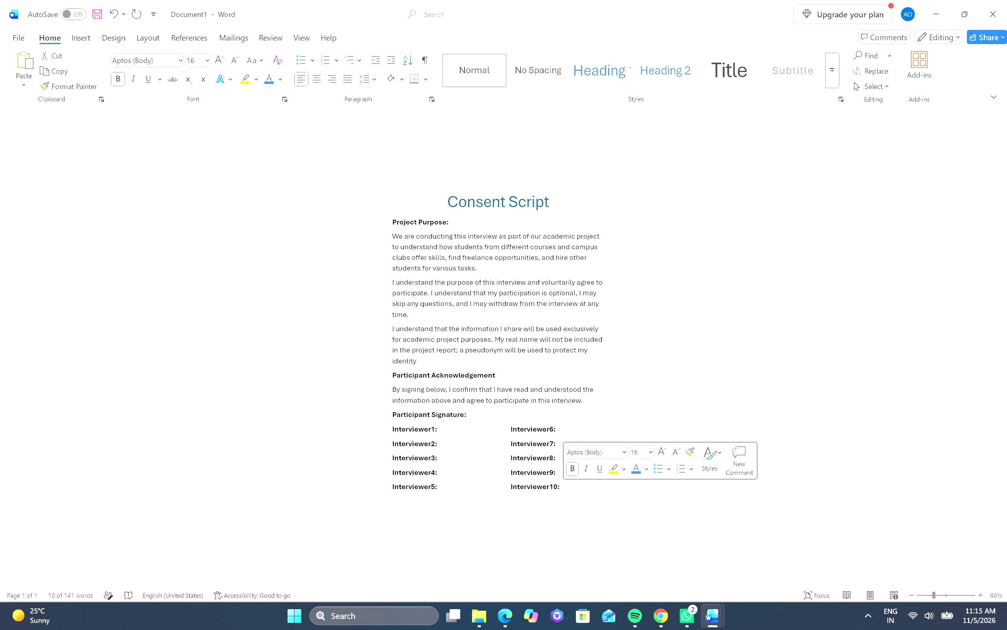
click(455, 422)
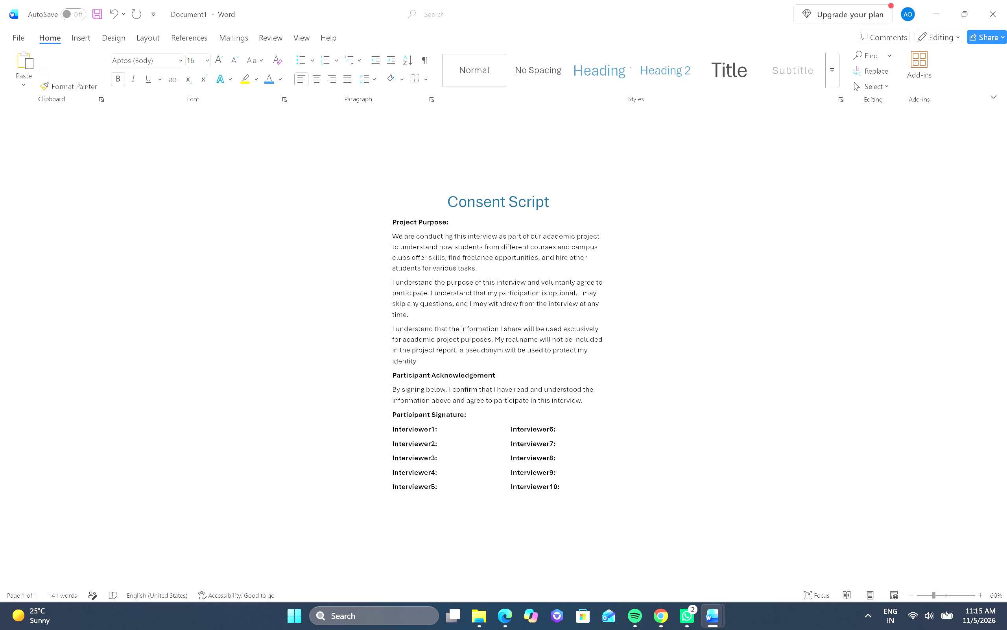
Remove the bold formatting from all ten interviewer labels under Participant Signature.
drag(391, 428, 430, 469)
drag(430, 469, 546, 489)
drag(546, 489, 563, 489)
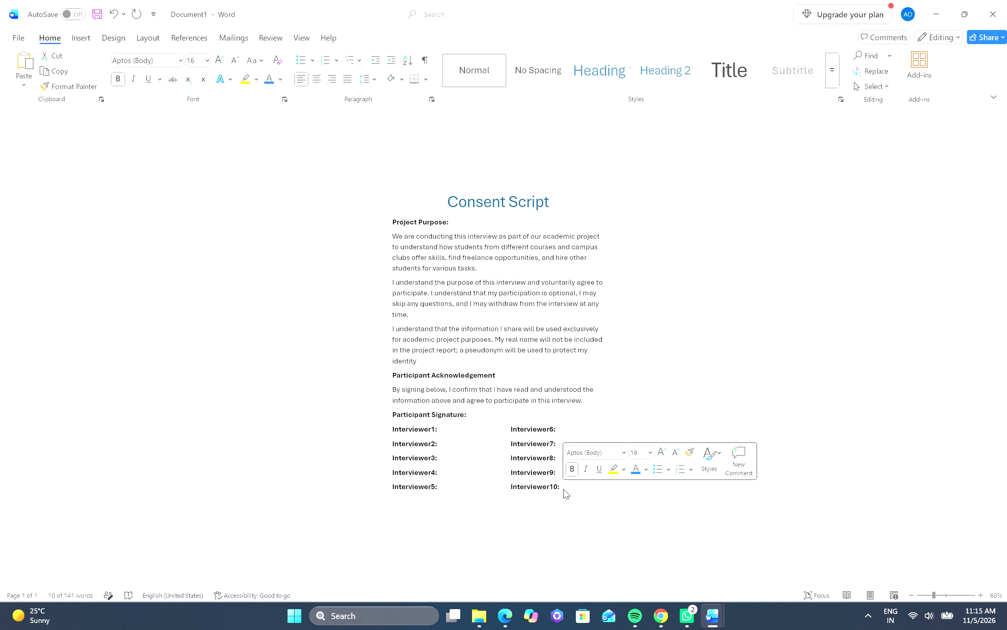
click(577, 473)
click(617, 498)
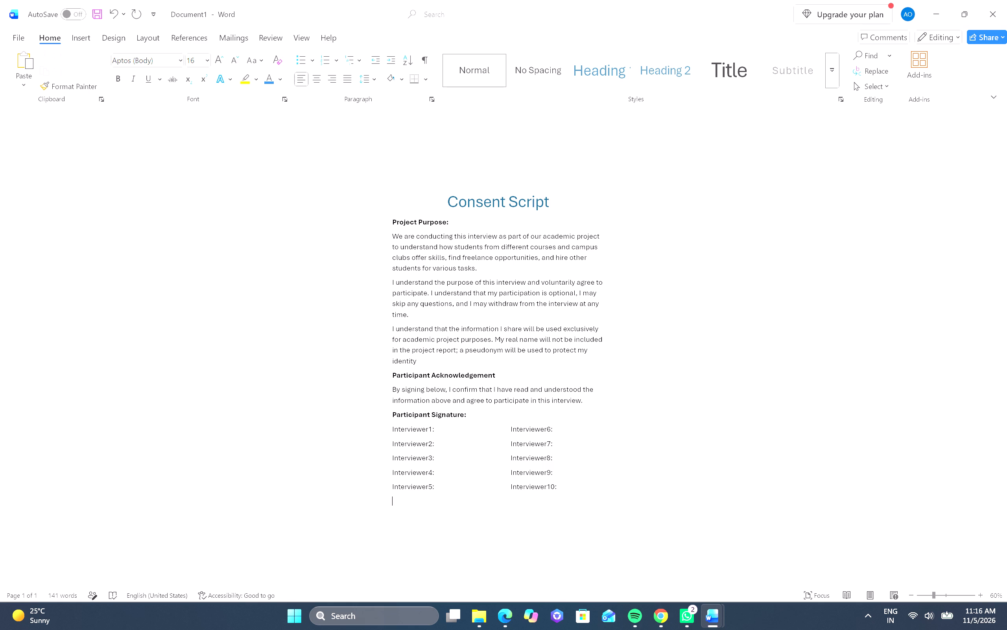
Insert two spaces after the Interviewer1 label's colon, keeping Interviewer6 on the same line.
click(437, 428)
key(Return)
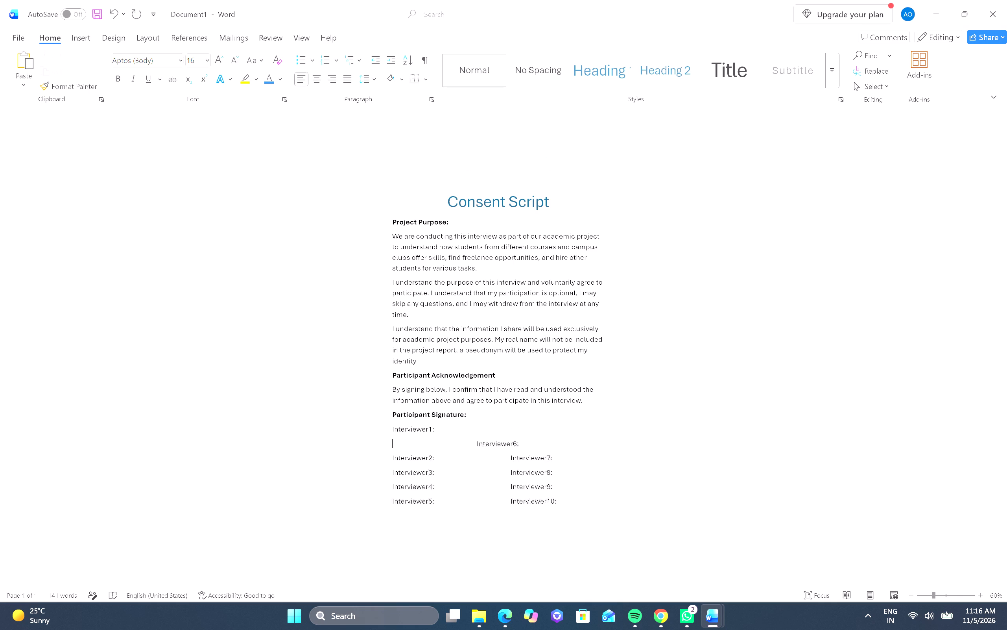
key(BackSpace)
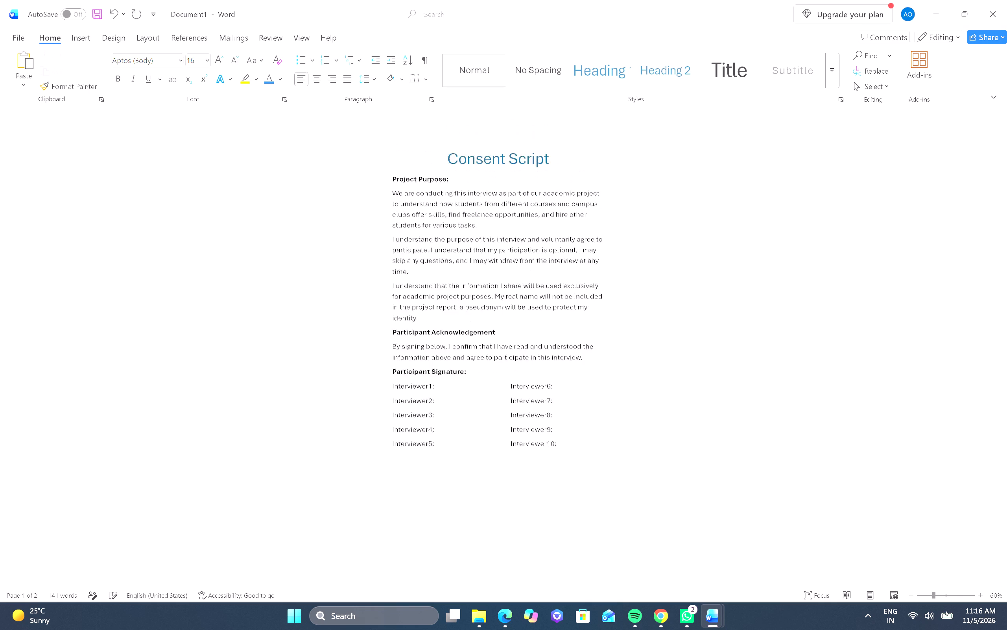
key(space)
key(space)
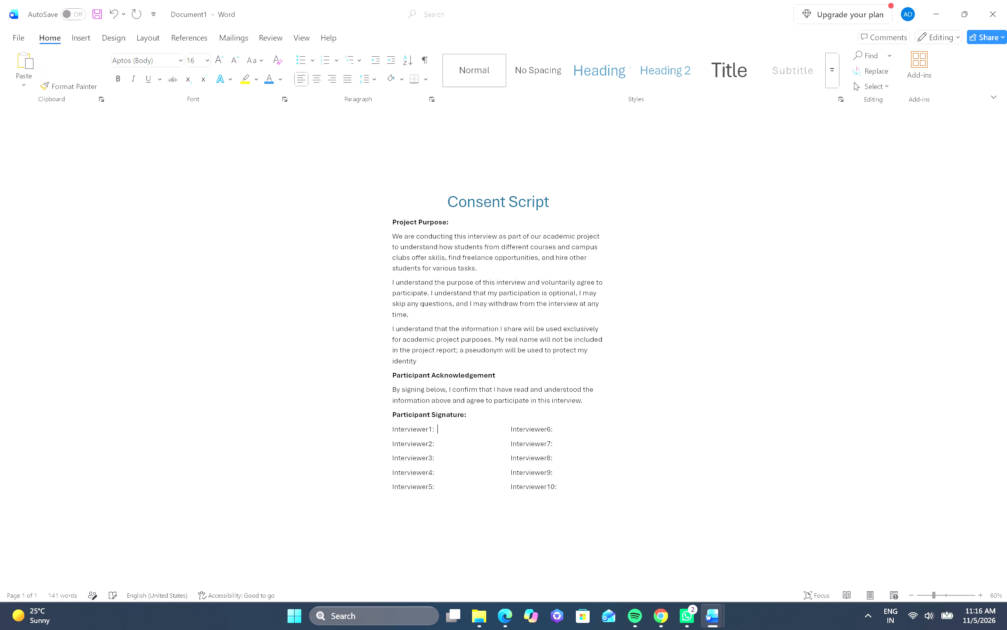
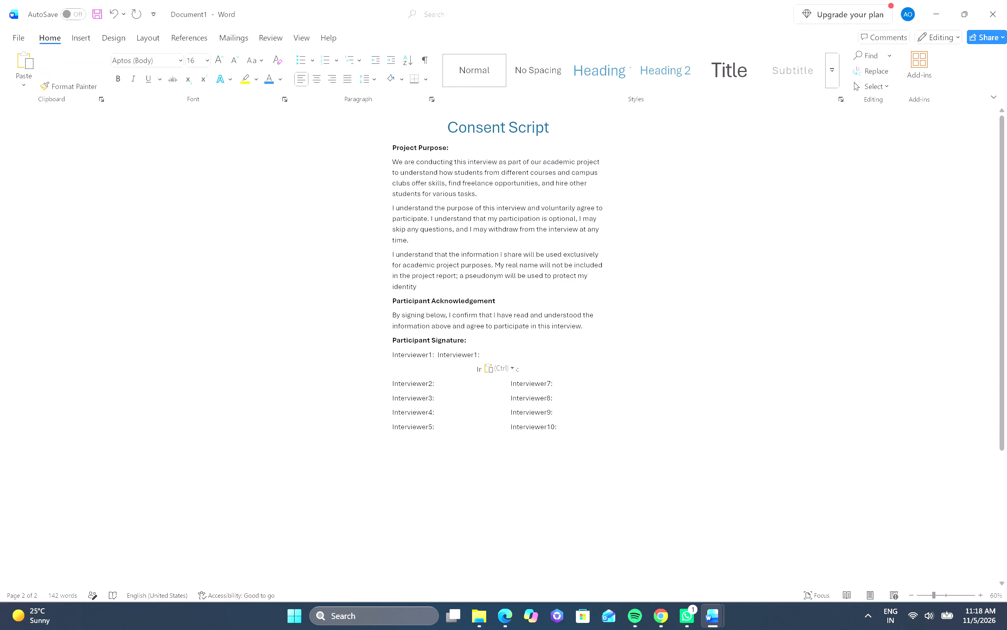
Undo the paste of the duplicate Interviewer1 label on the first line under Participant Signature.
key(ctrl+z)
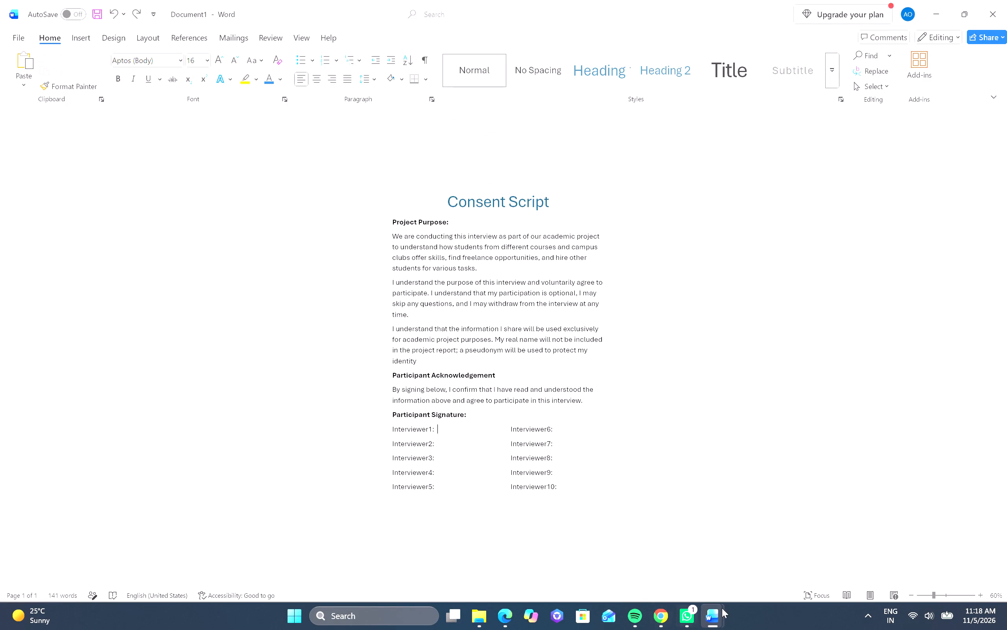
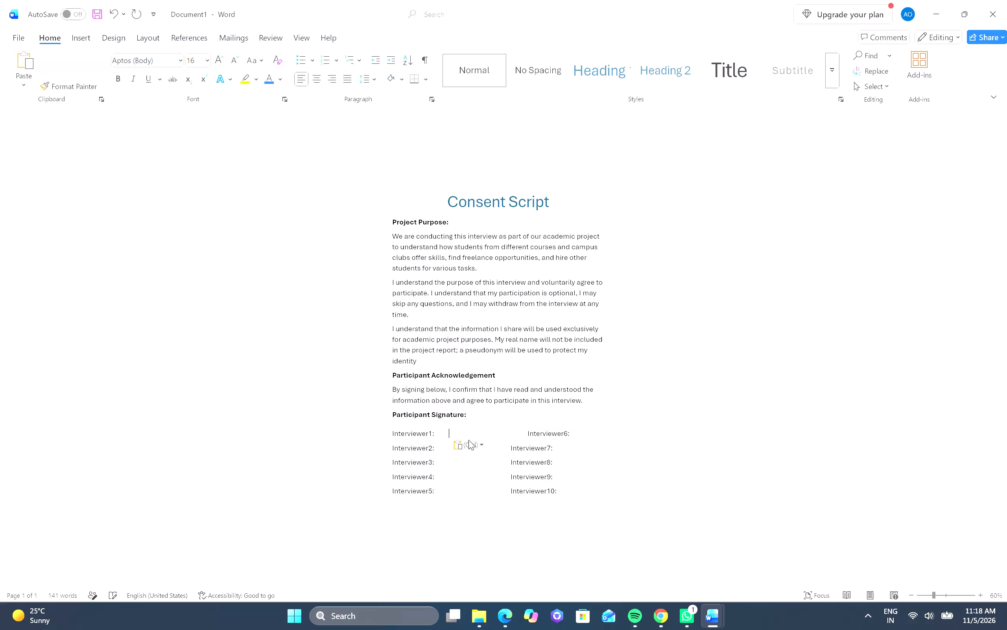
Convert the pasted signature after the Interviewer1 label to a picture using the picture paste option.
click(467, 441)
click(467, 477)
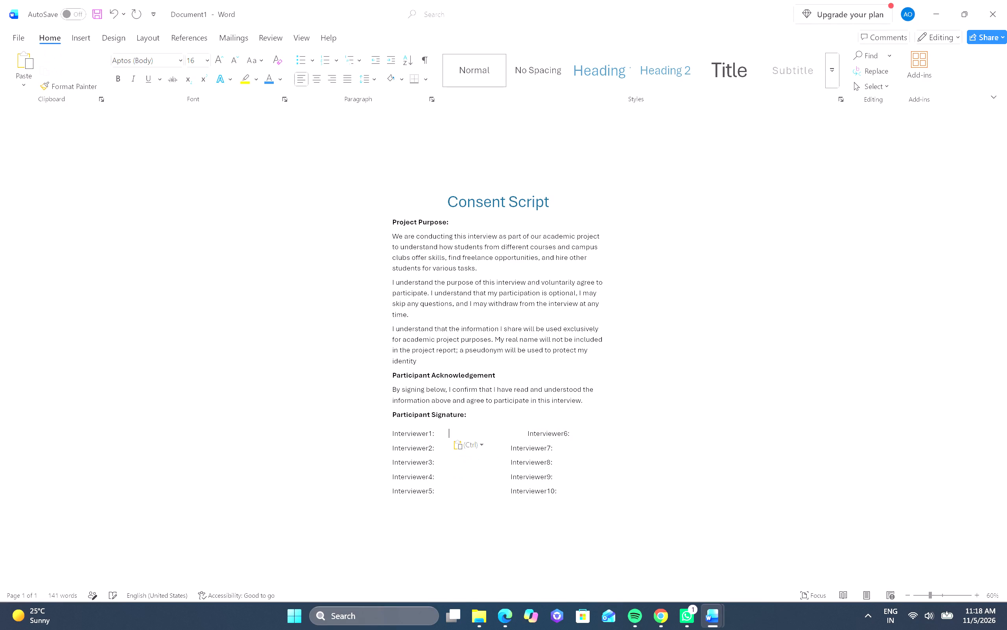
key(BackSpace)
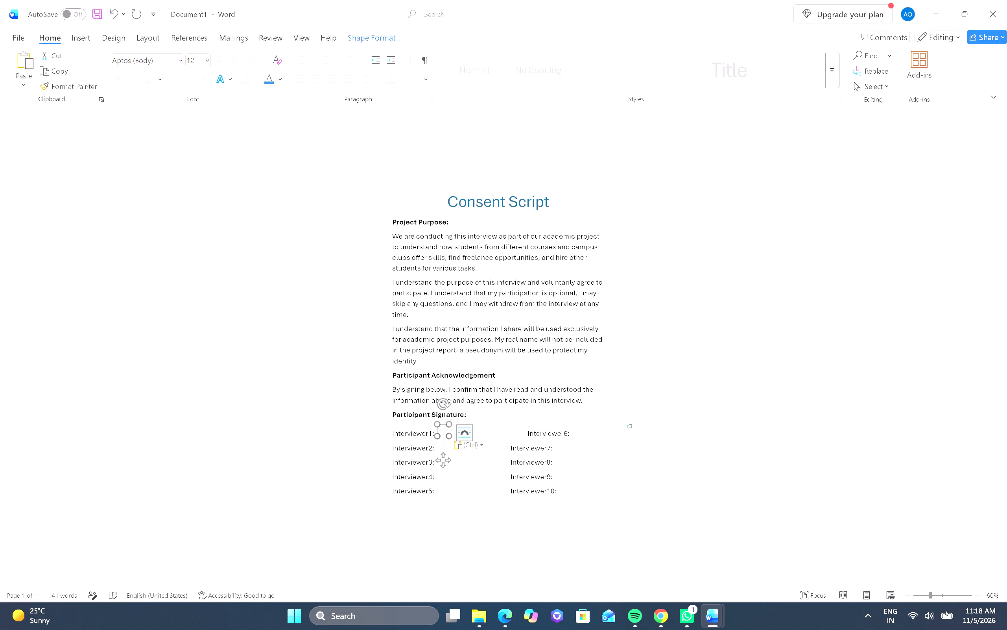
click(492, 531)
click(443, 445)
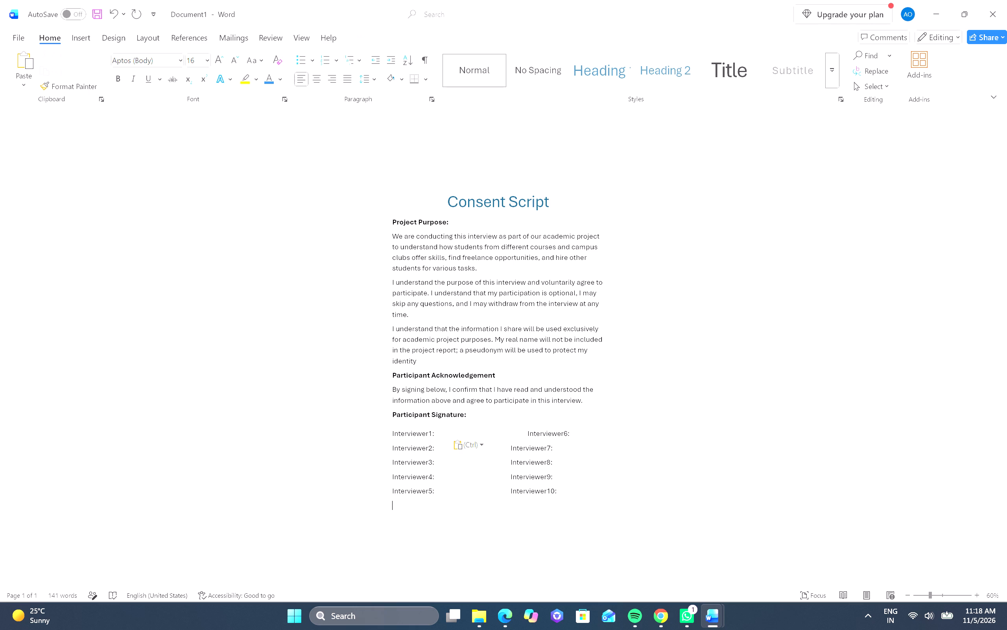
click(465, 438)
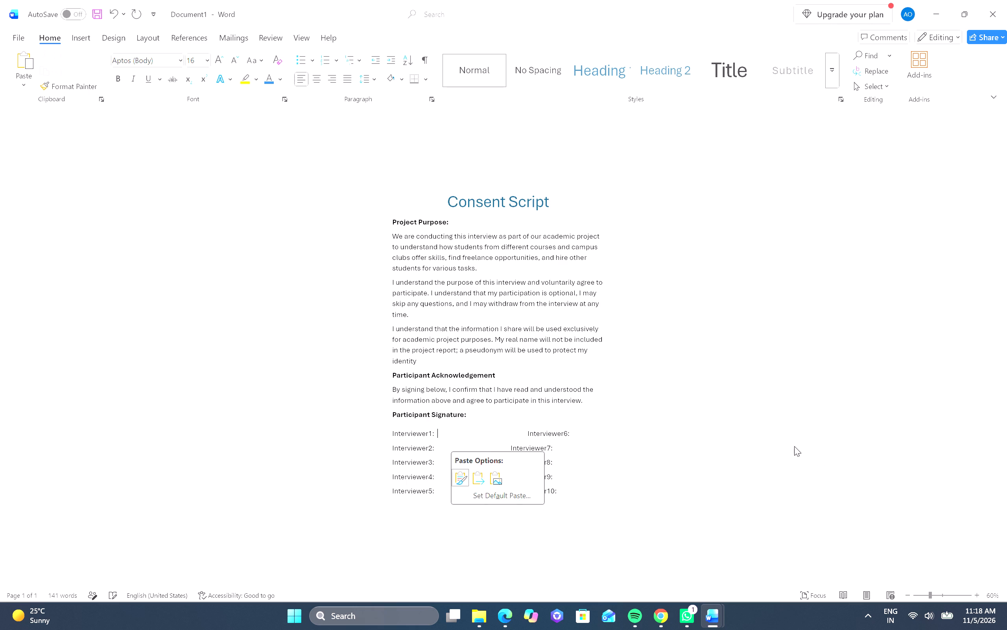
click(498, 471)
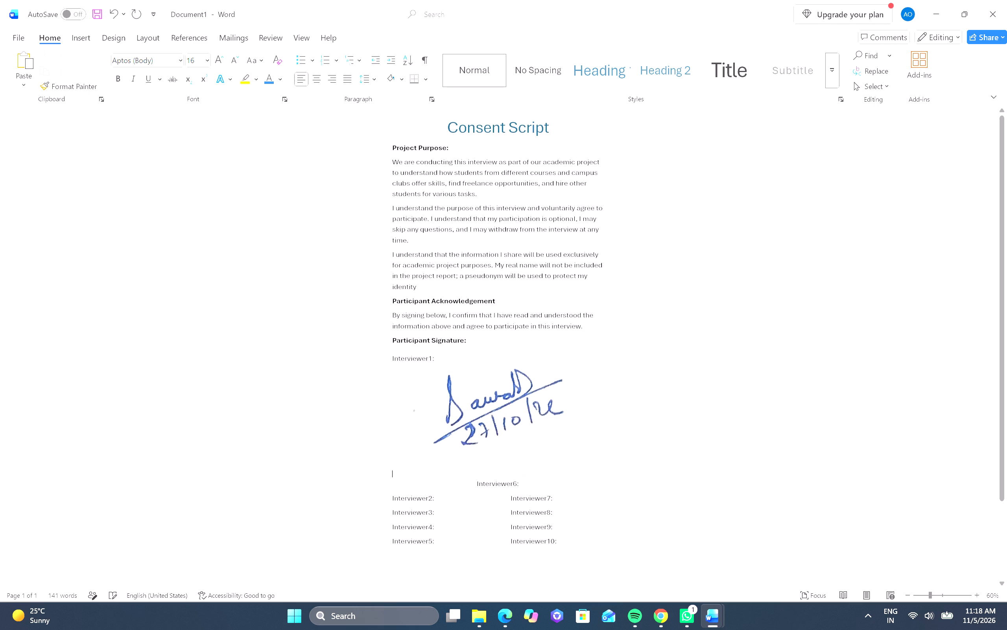
Shrink the pasted signature picture until it fits on the Interviewer1 line.
click(560, 415)
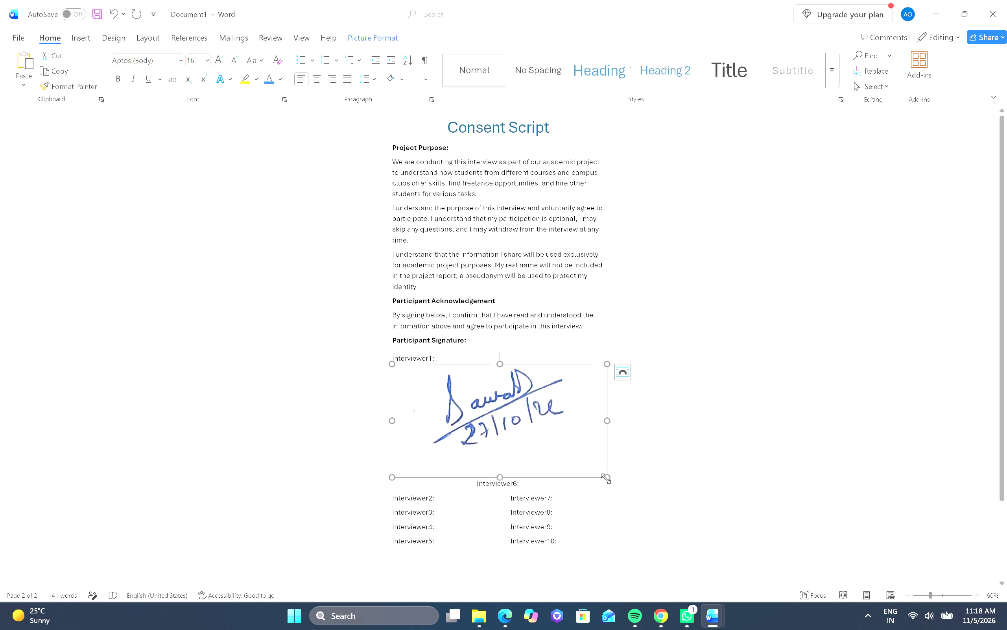
drag(599, 480, 580, 466)
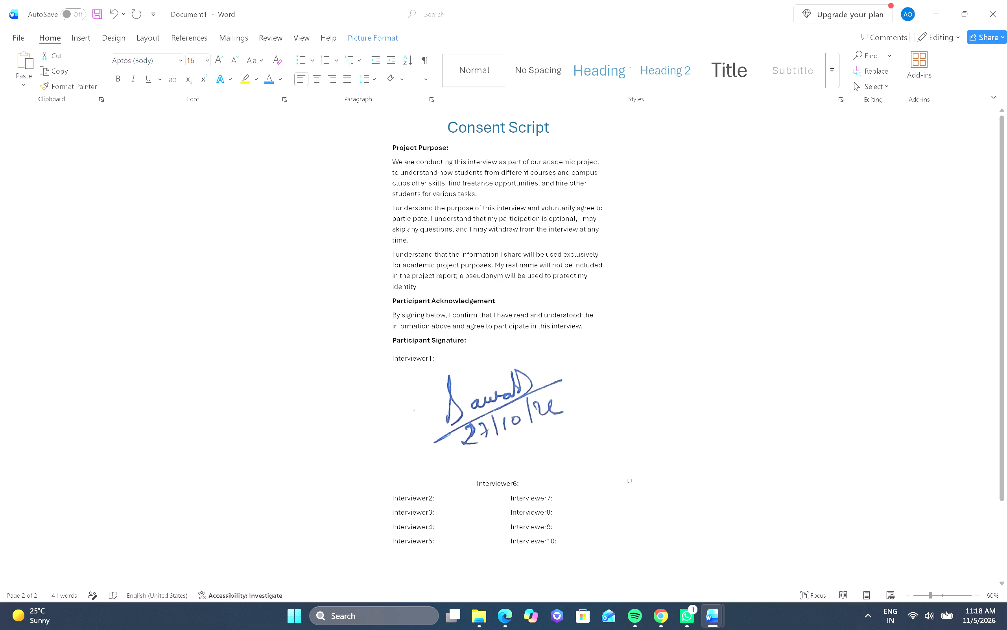
drag(580, 466, 580, 467)
drag(588, 468, 594, 467)
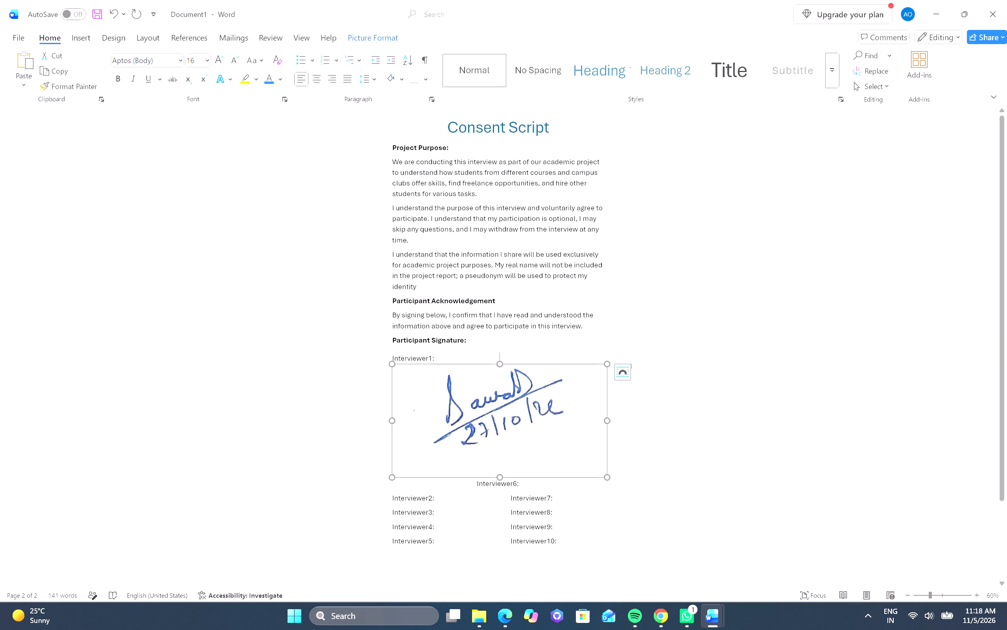
drag(607, 477, 551, 438)
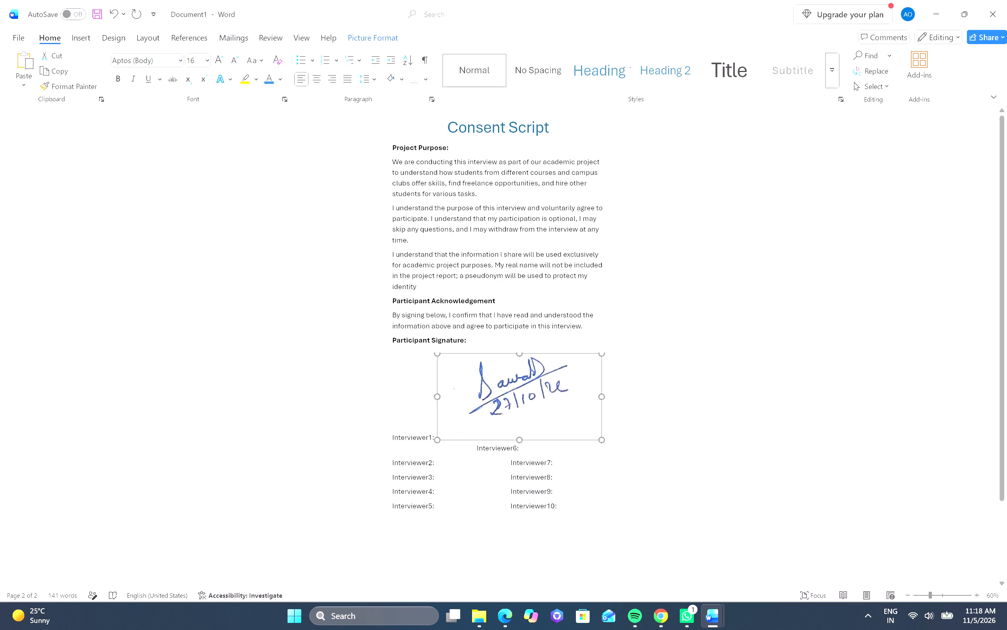
drag(551, 438, 454, 382)
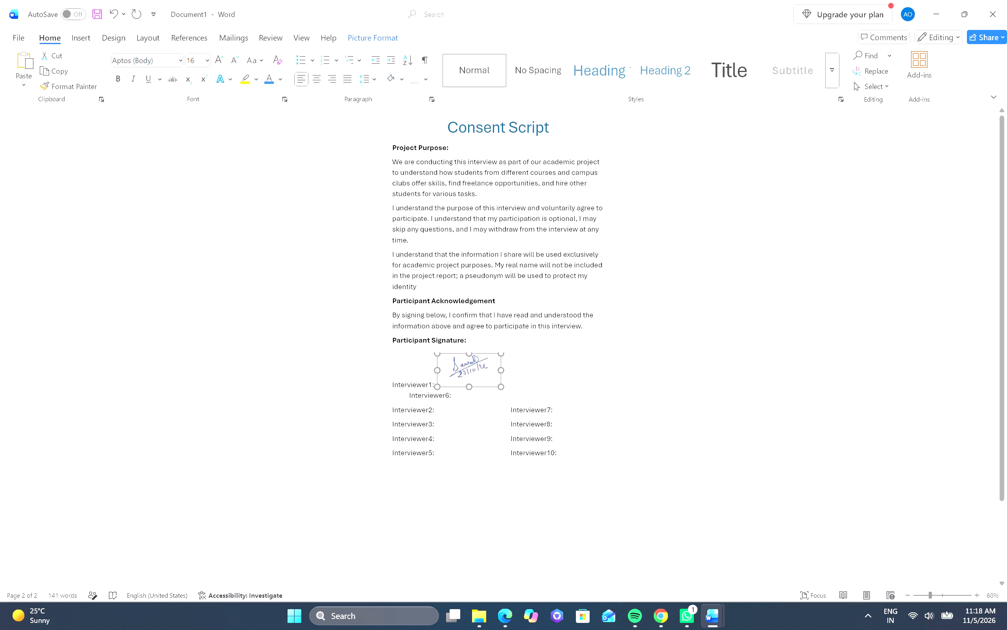
drag(454, 382, 418, 360)
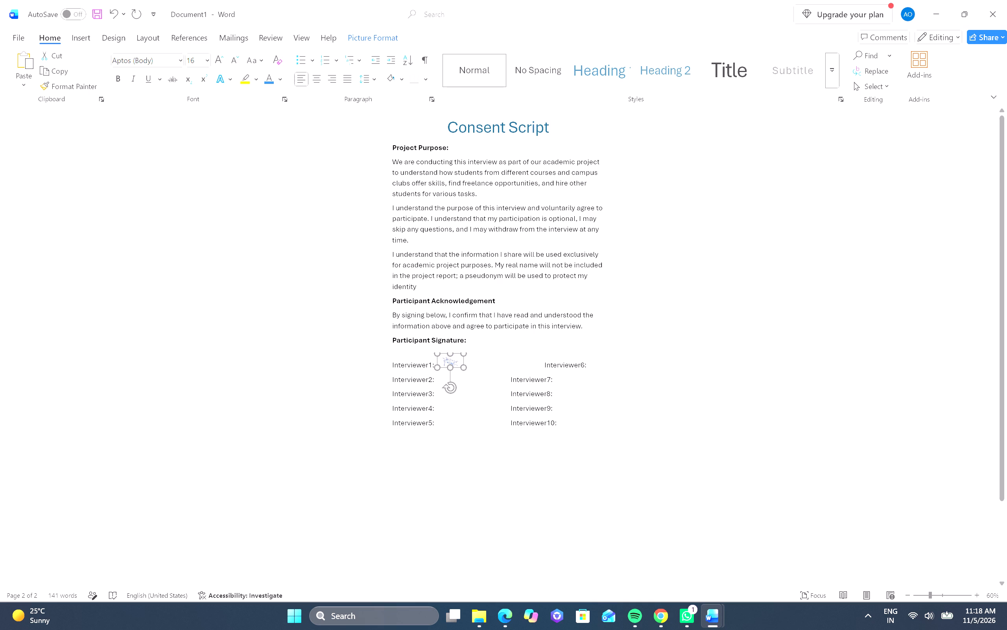
drag(418, 360, 408, 356)
click(408, 356)
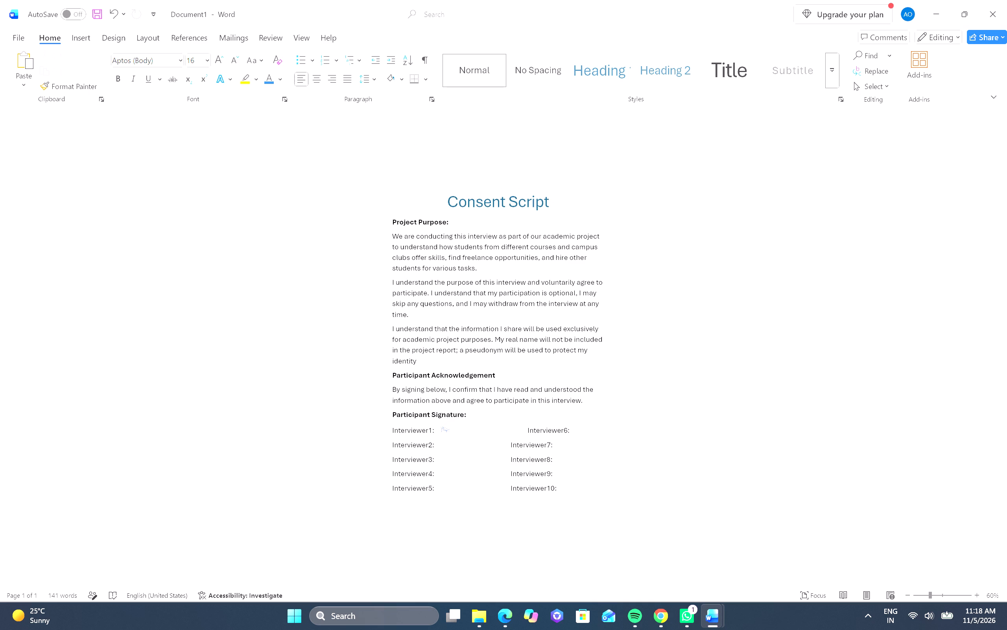
Rotate the small signature picture beside Interviewer1 by about 180 degrees.
ctrl+scroll(464, 447, up, 7)
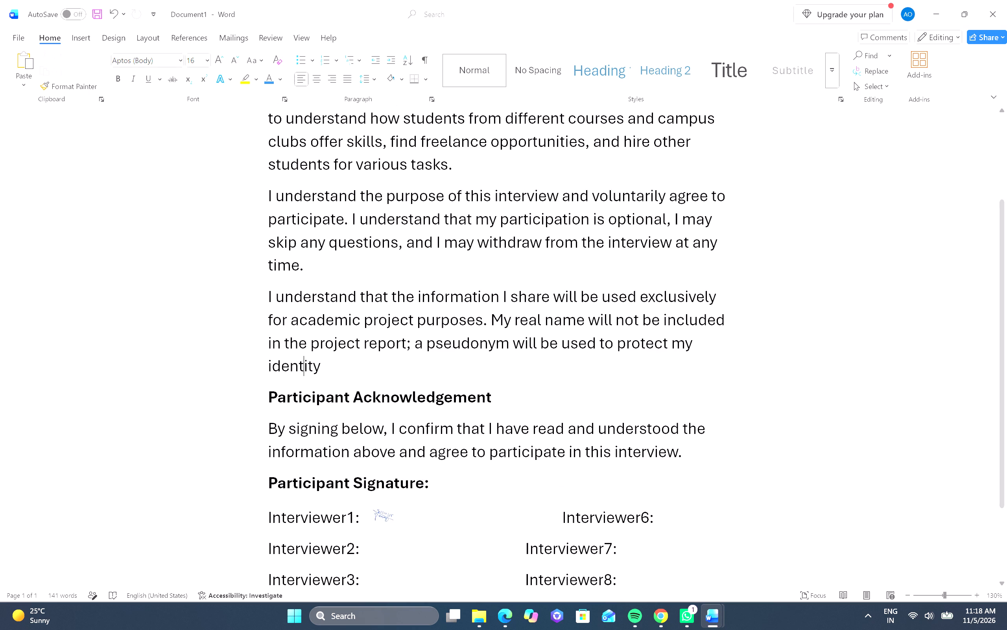
scroll(400, 568, down, 1)
click(380, 439)
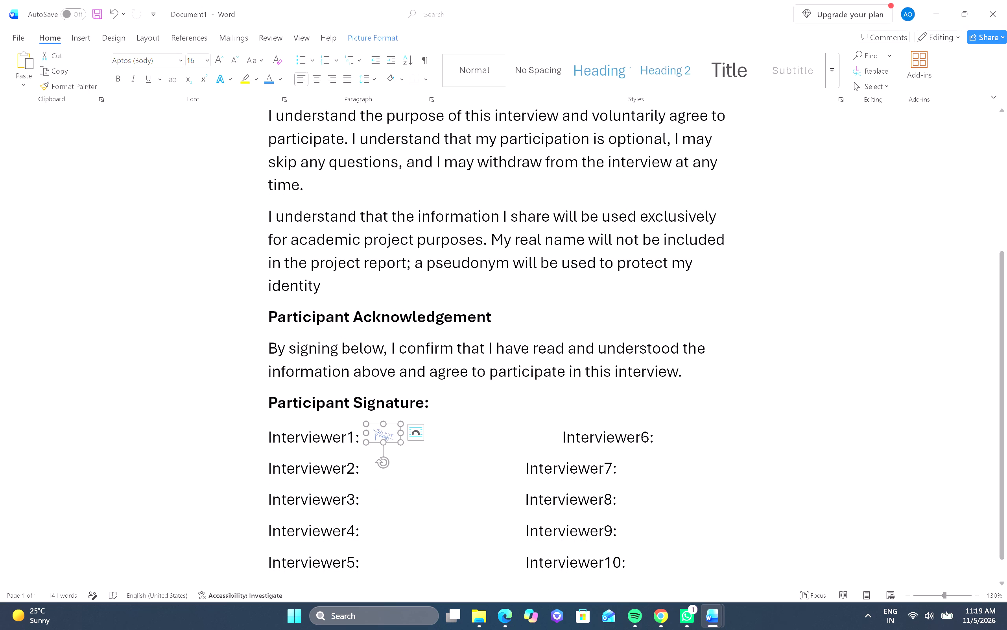
drag(383, 464, 382, 410)
drag(382, 410, 384, 412)
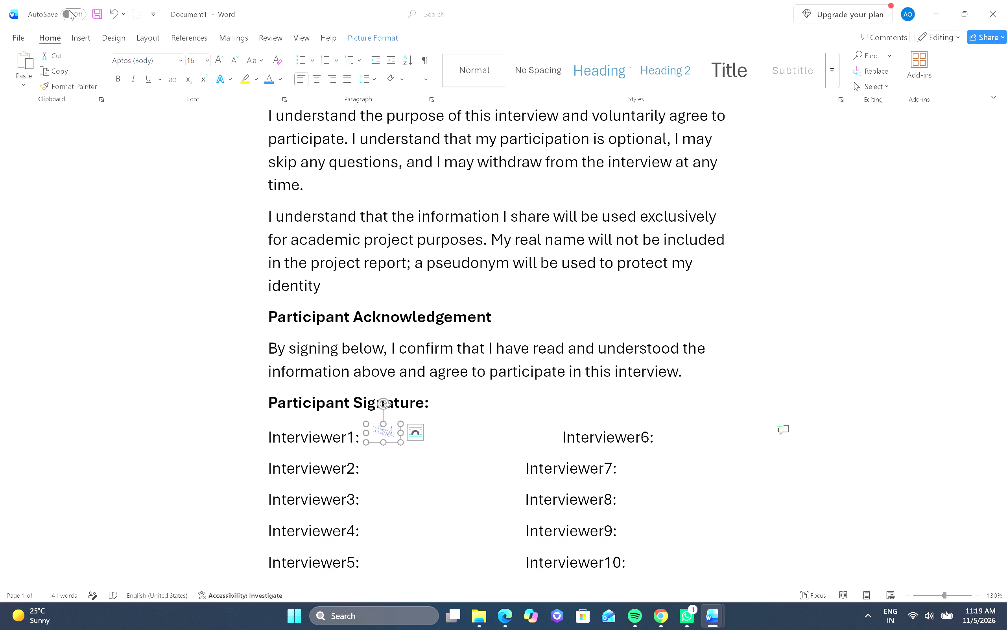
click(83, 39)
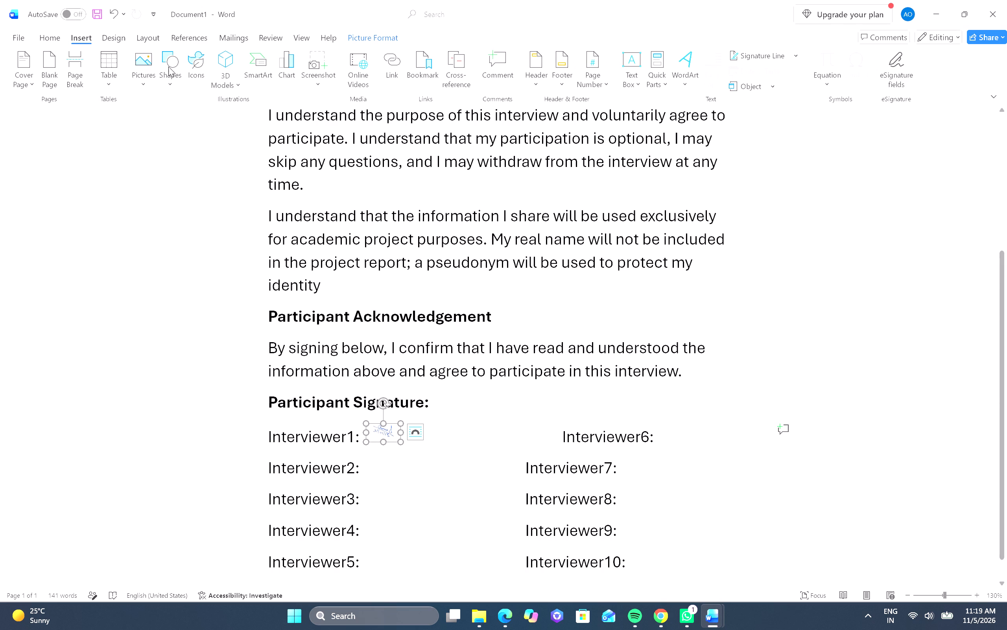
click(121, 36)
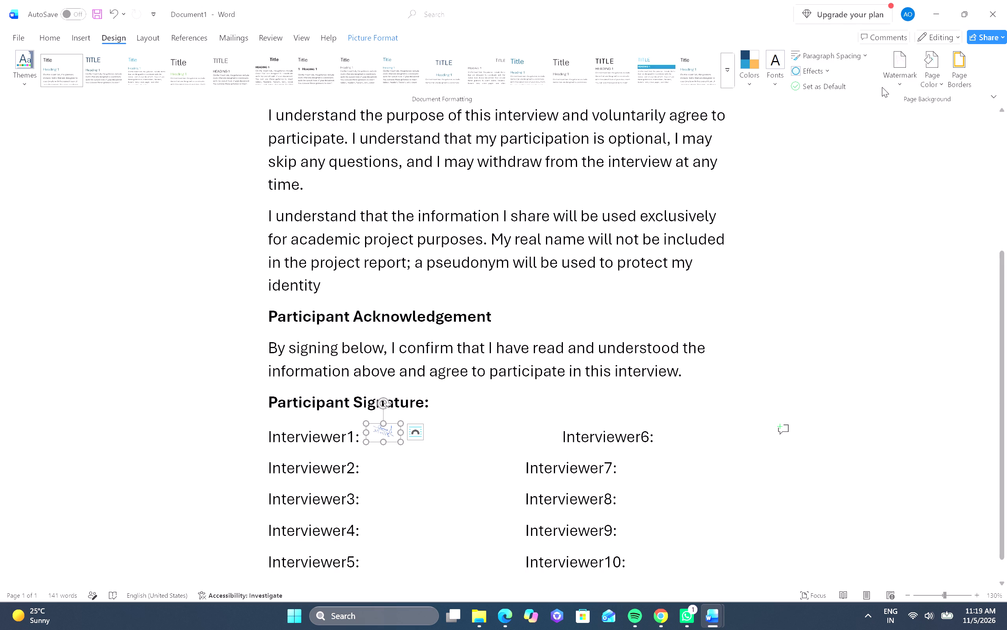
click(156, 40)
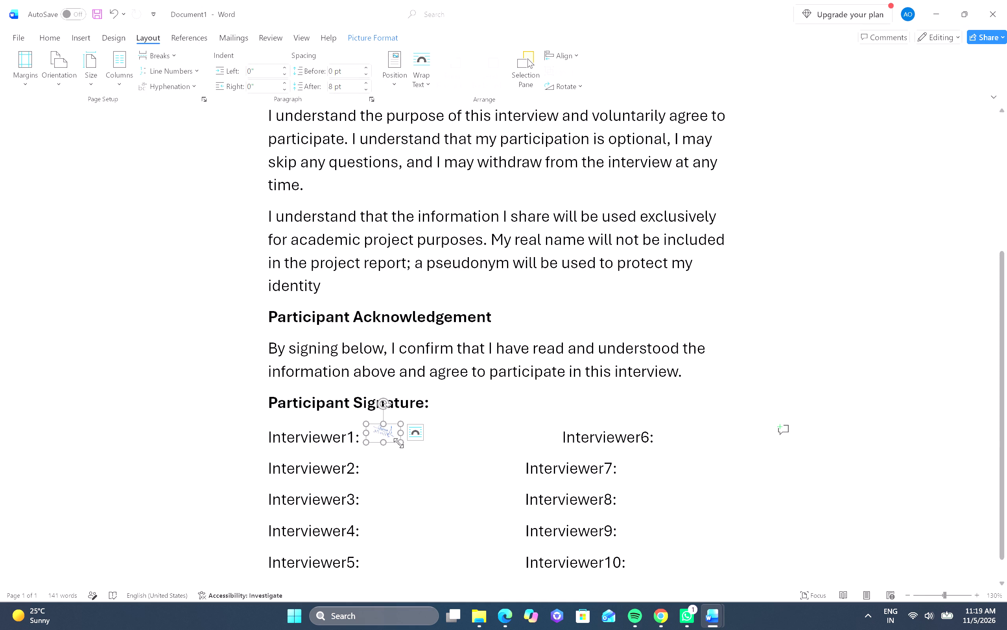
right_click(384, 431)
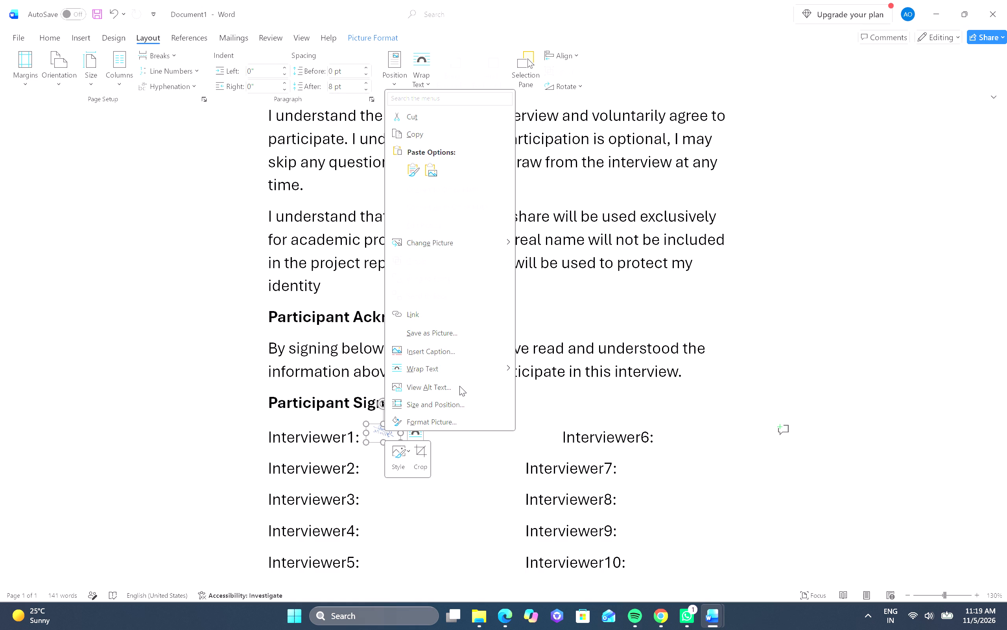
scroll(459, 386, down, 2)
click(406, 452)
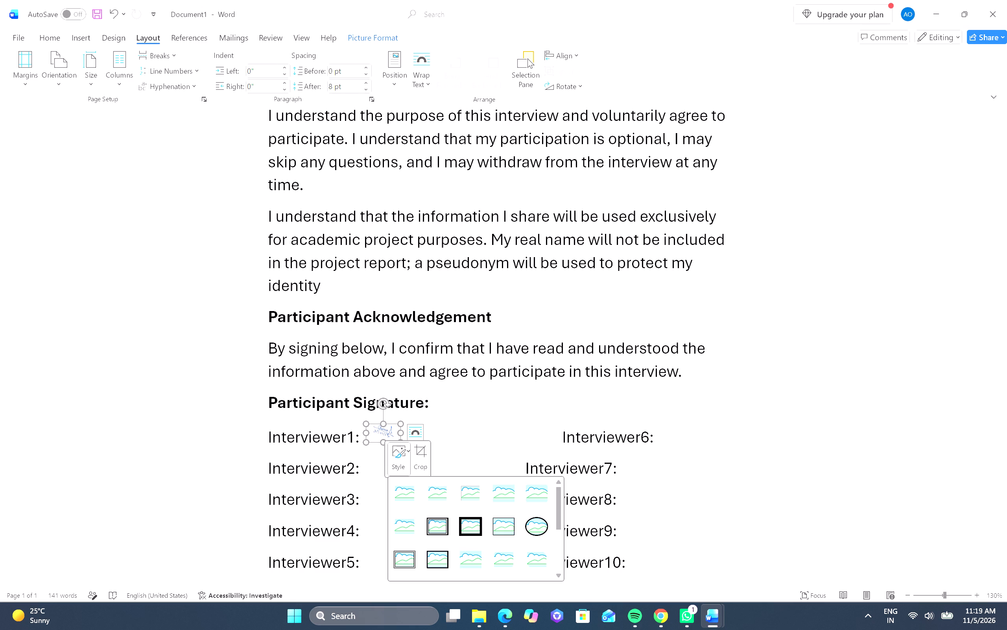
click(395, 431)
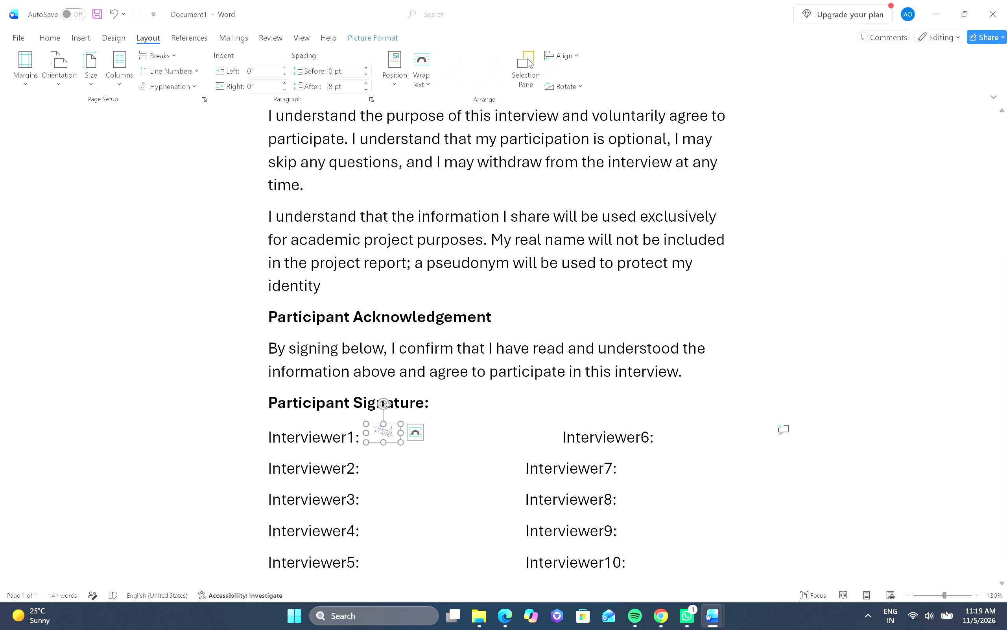
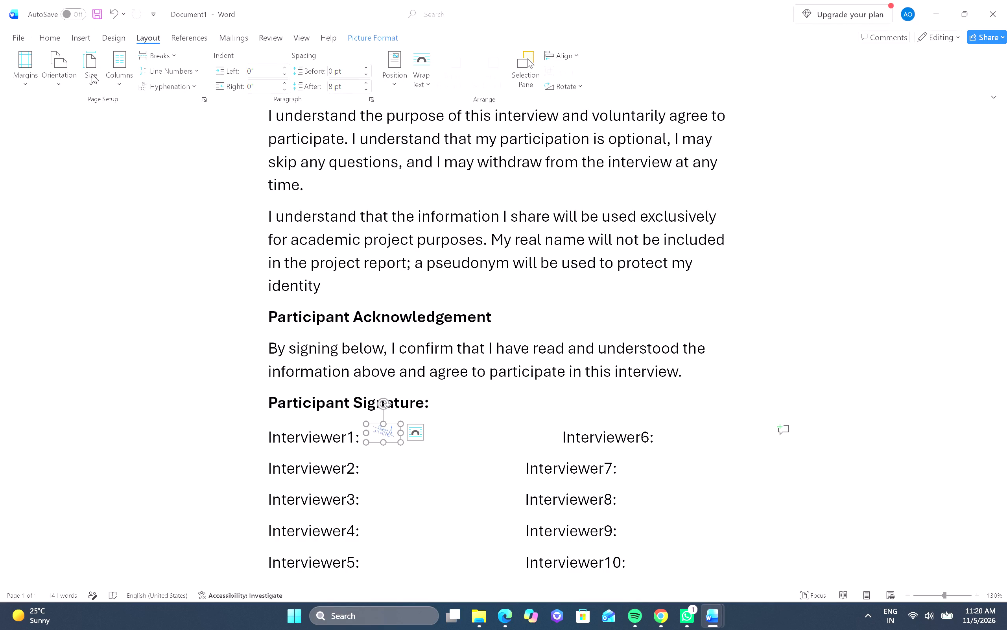
Flip the small signature picture beside the Interviewer1 label horizontally and deselect it.
click(408, 433)
scroll(480, 469, down, 1)
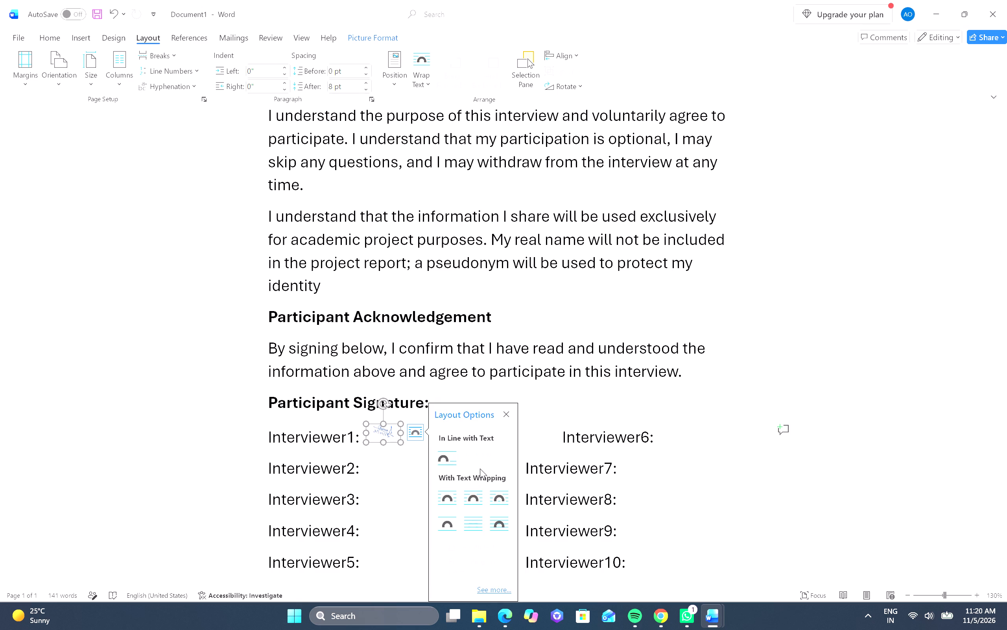
click(376, 432)
click(376, 432)
click(572, 85)
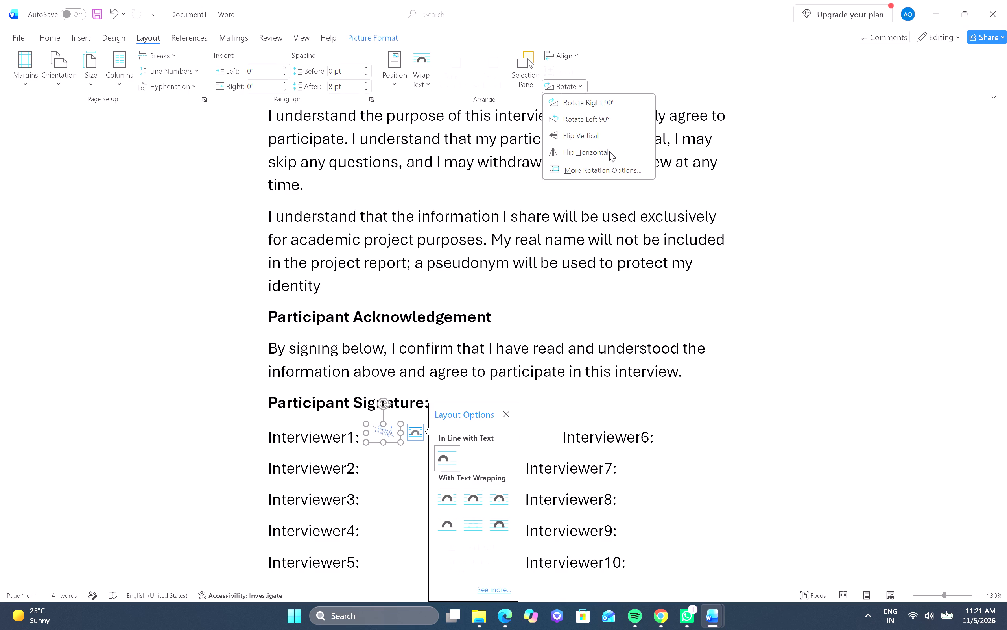
click(609, 151)
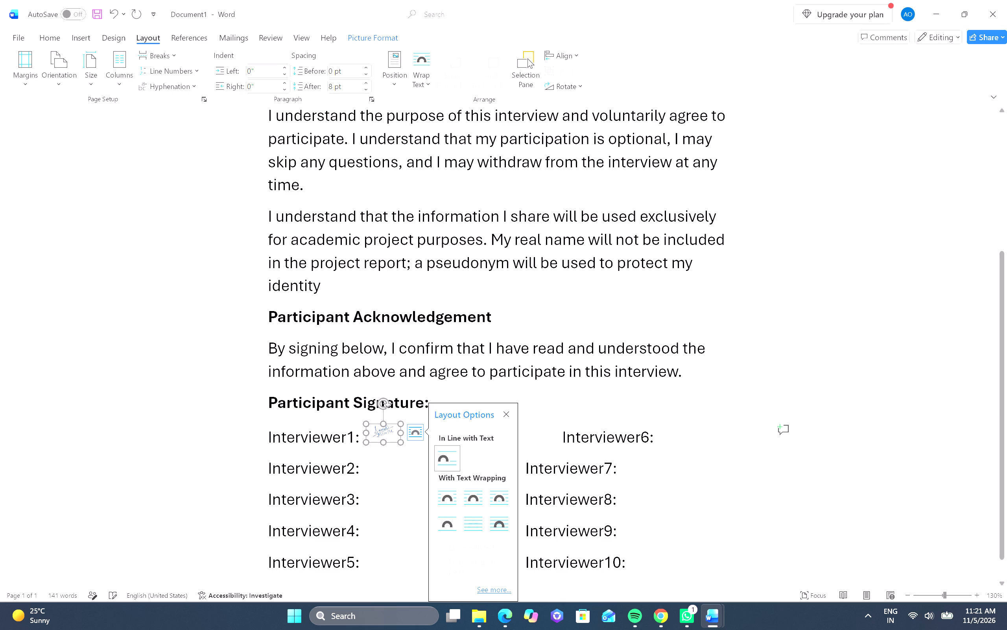
click(210, 478)
click(185, 482)
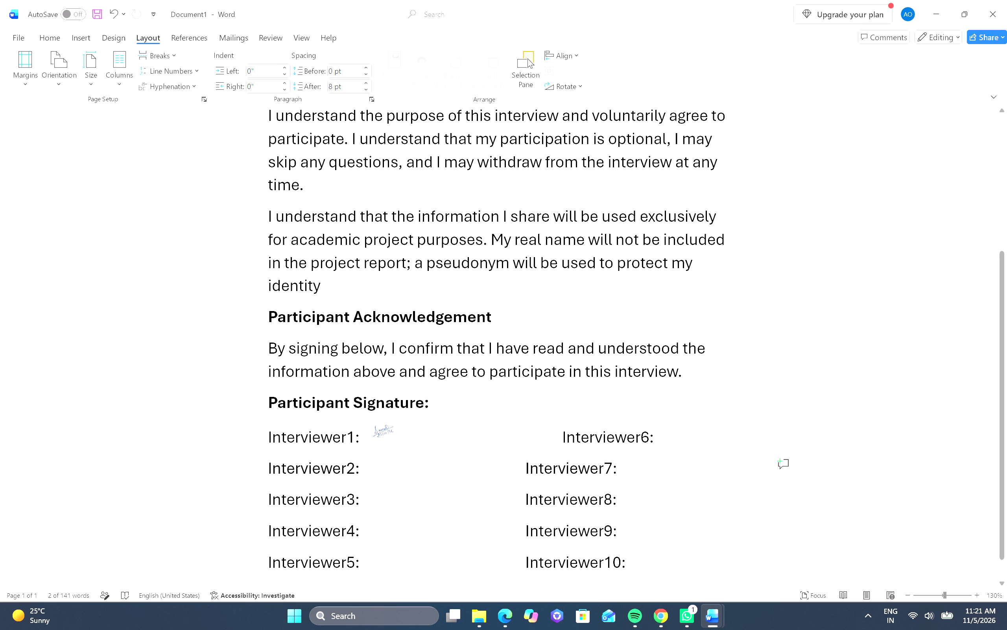
Place the text cursor directly after the Interviewer2 label, ready for its signature picture.
click(418, 463)
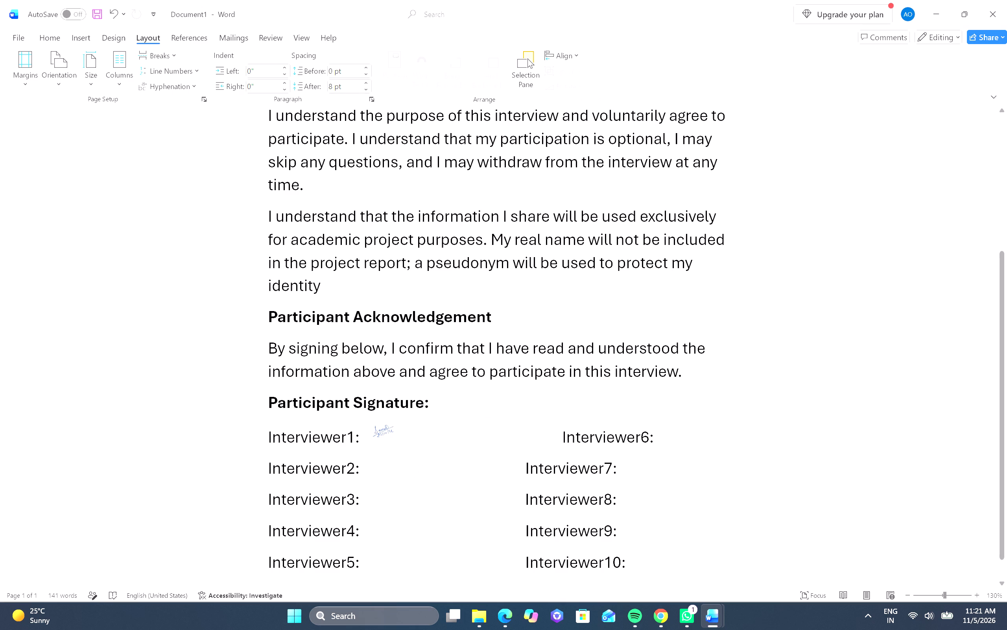
click(365, 467)
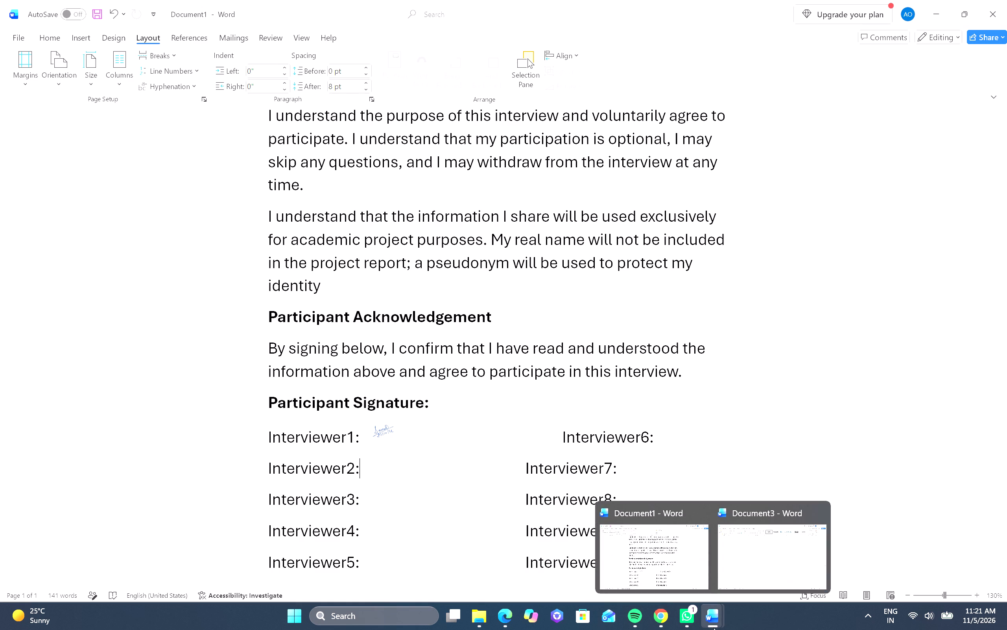
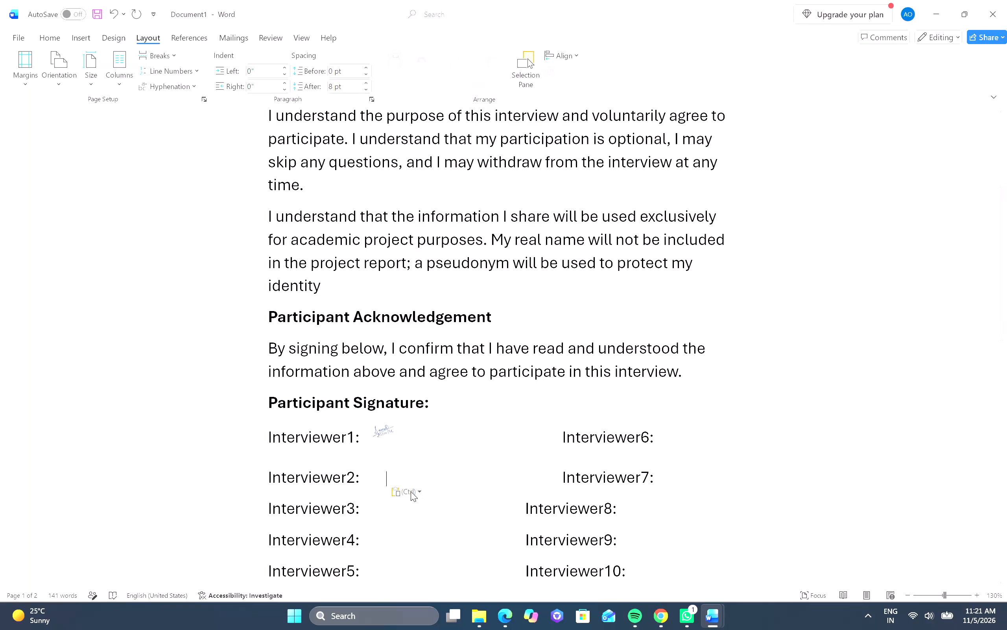
Paste the copied signature as a picture after the Interviewer2 label.
click(411, 491)
click(437, 520)
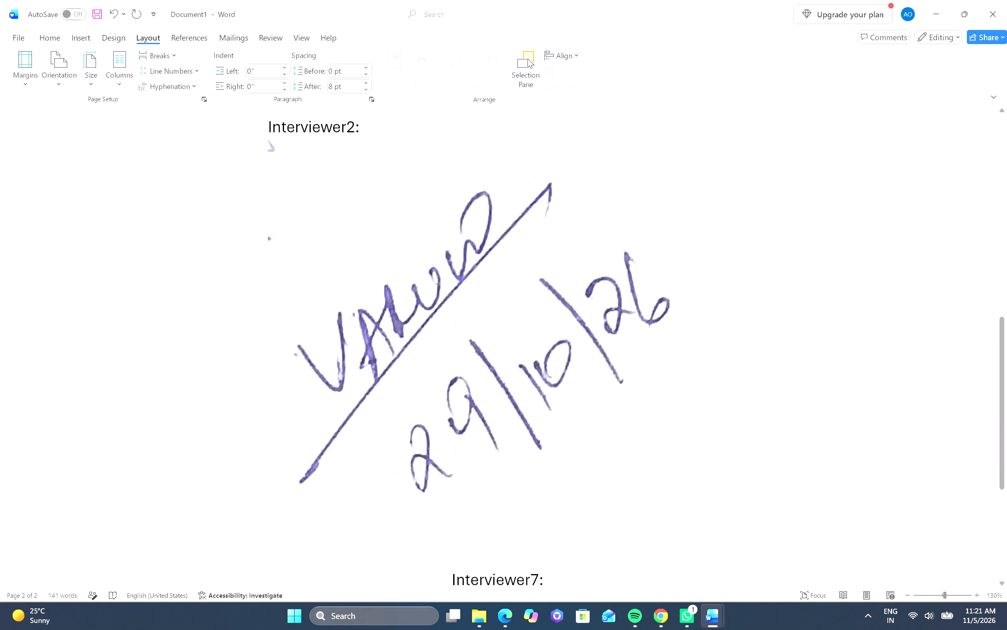
Shrink the Interviewer2 signature picture to about 0.32" high and 0.63" wide so it fits beside its label.
click(749, 554)
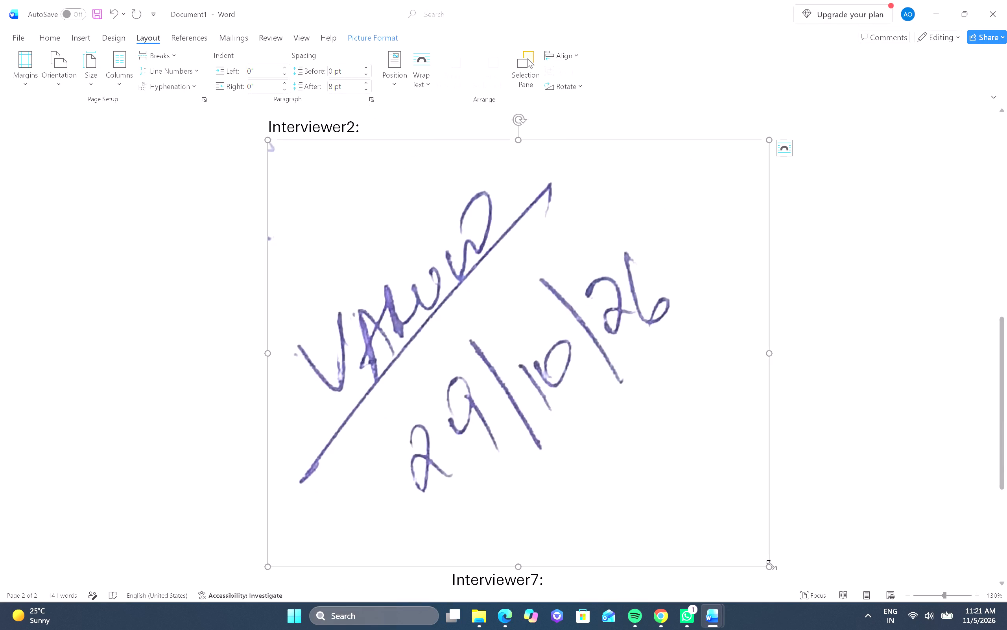
drag(771, 565, 596, 349)
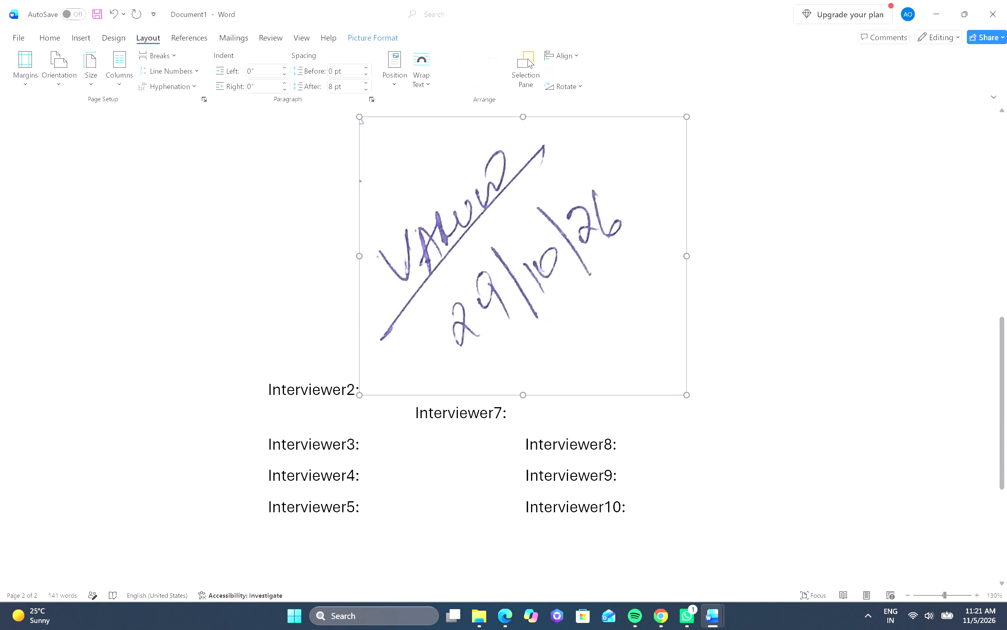
drag(596, 349, 394, 84)
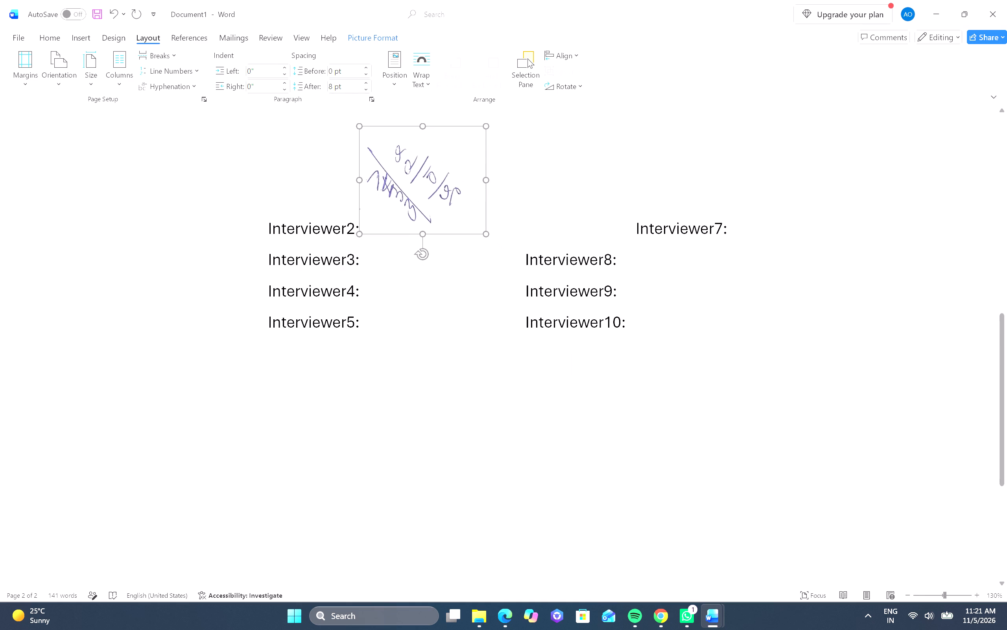
drag(394, 84, 349, 83)
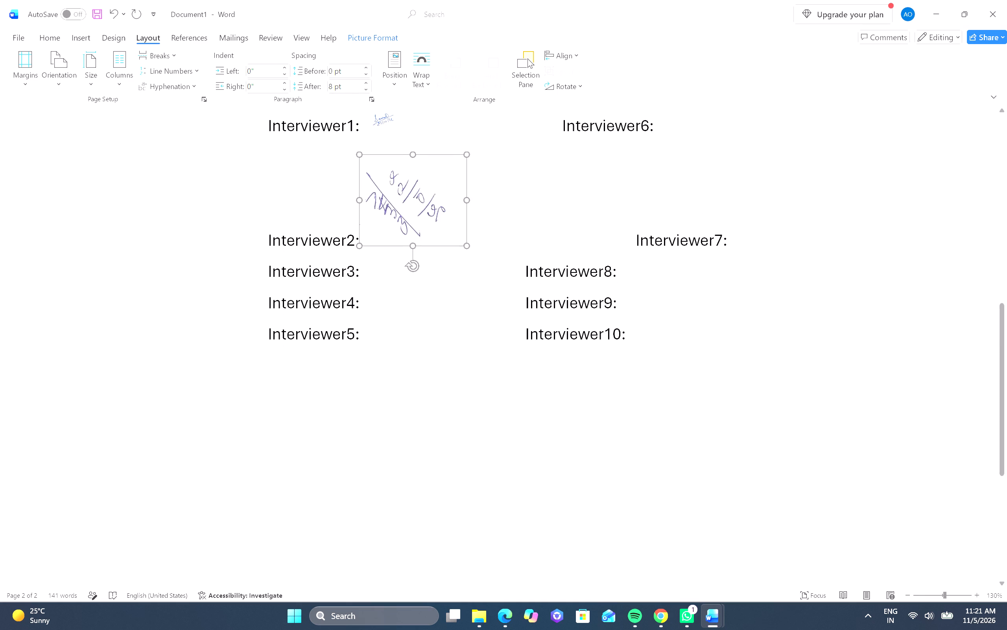
drag(349, 83, 353, 157)
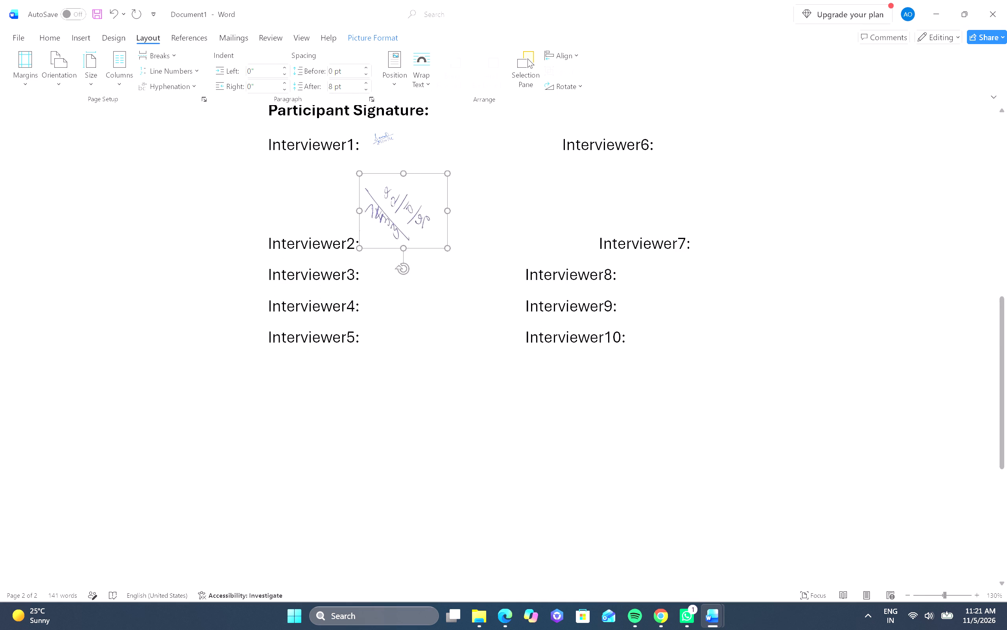
drag(353, 157, 299, 147)
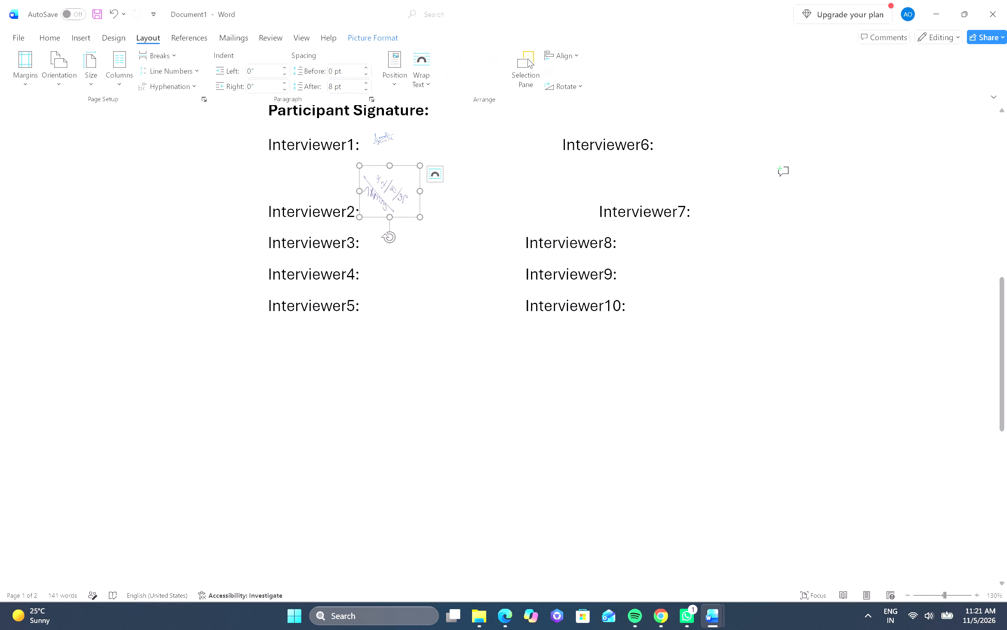
drag(419, 215, 390, 191)
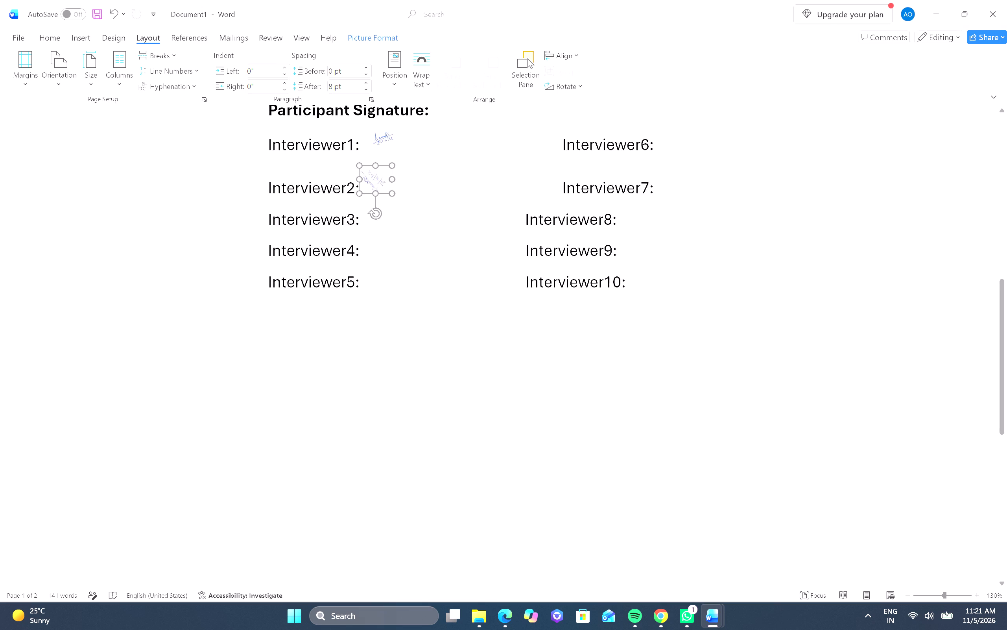
drag(390, 191, 351, 192)
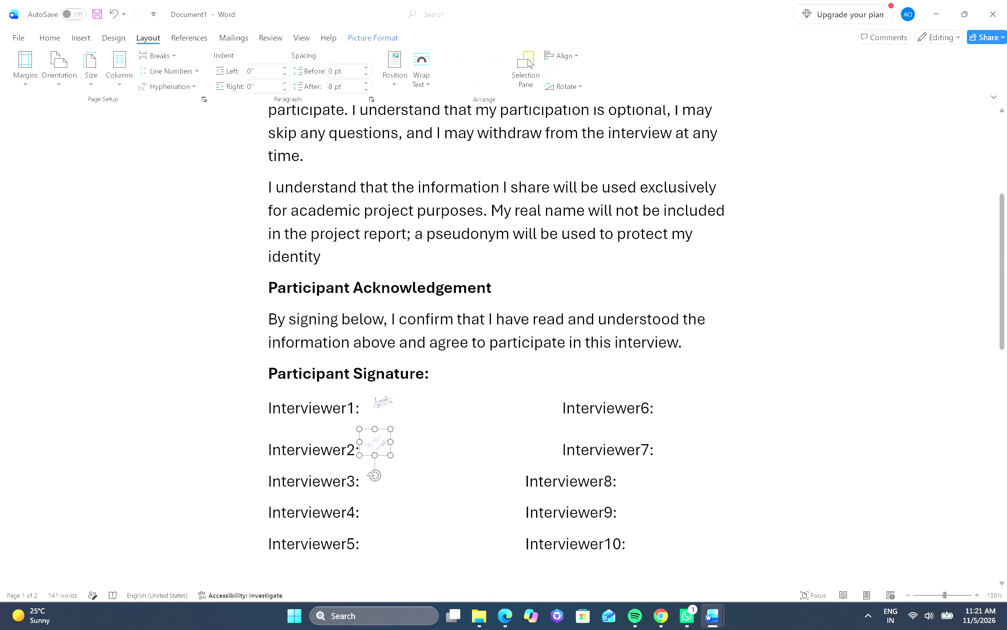
drag(351, 192, 352, 189)
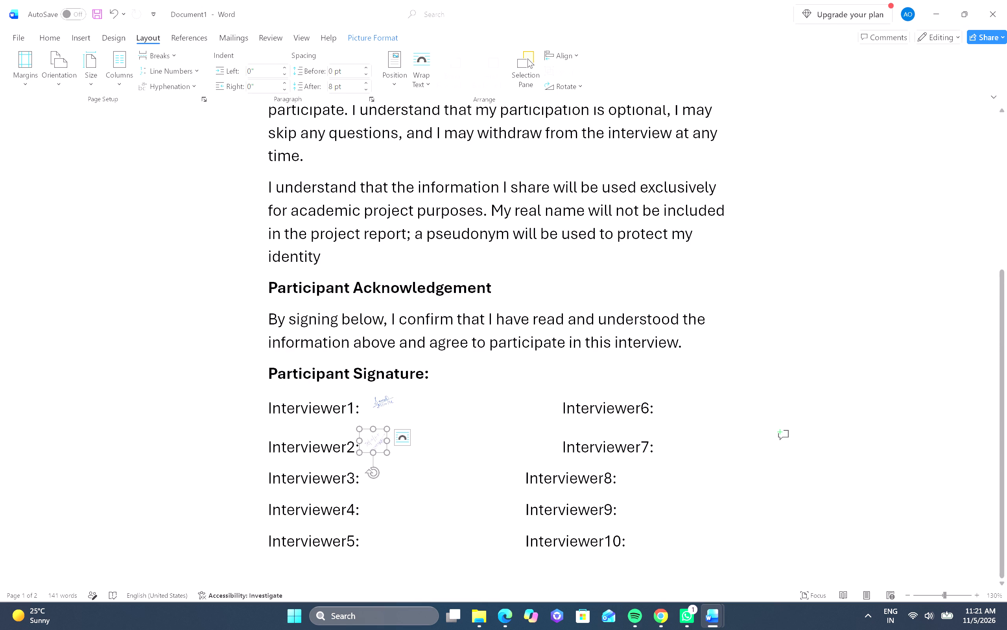
drag(386, 441, 406, 440)
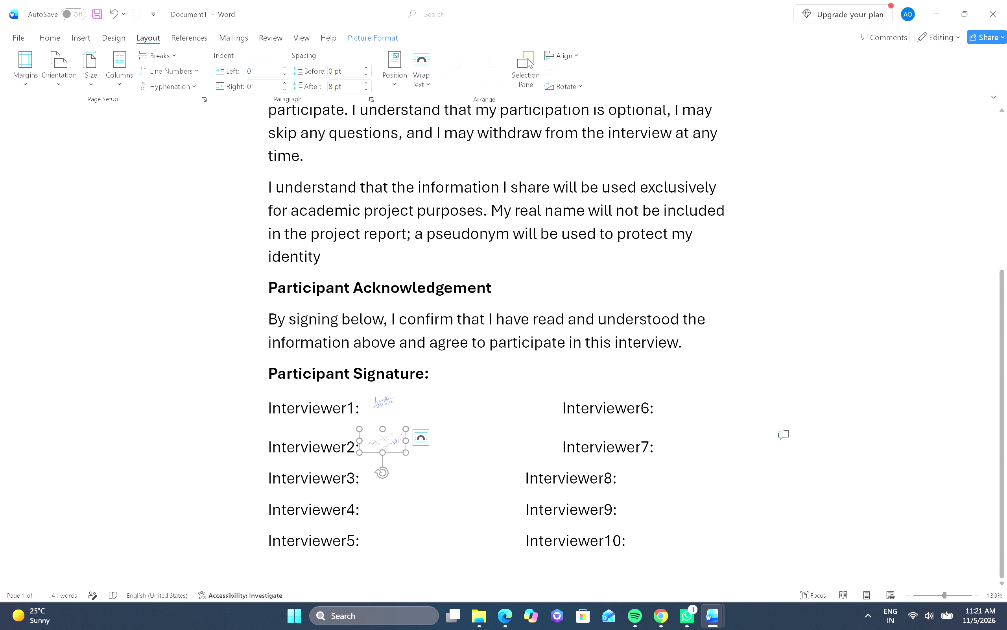
Enlarge the signature picture beside Interviewer1 to about 0.33" high and 0.75" wide.
click(395, 401)
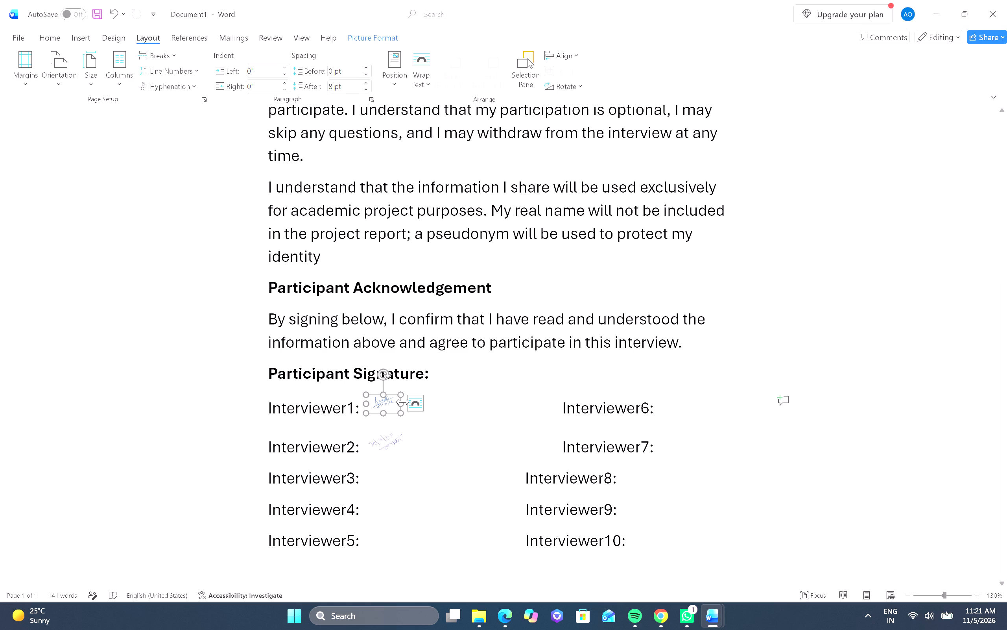
drag(403, 402, 422, 402)
right_drag(393, 411, 393, 411)
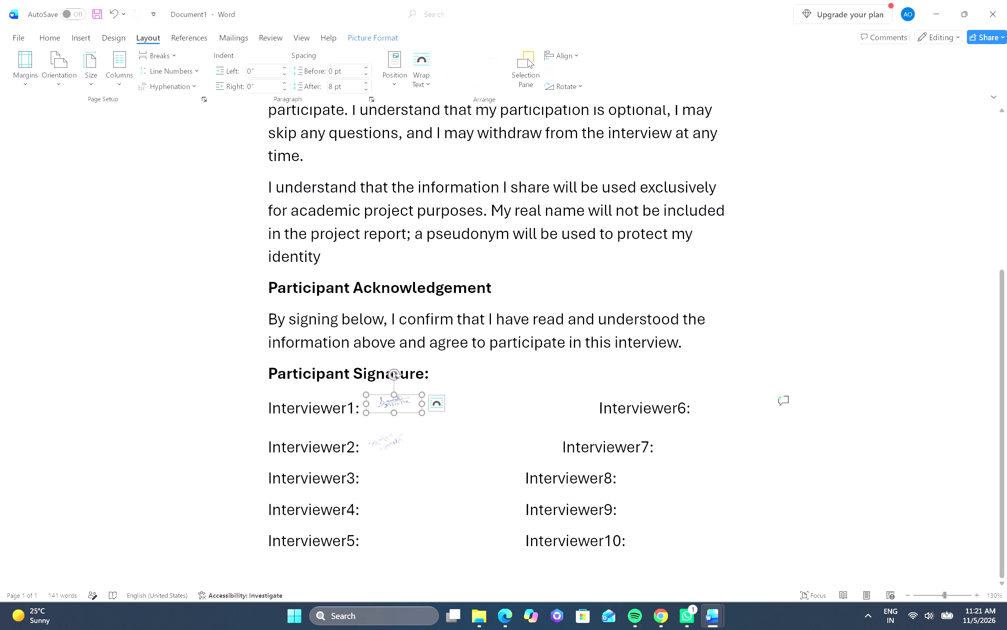
right_drag(393, 411, 393, 419)
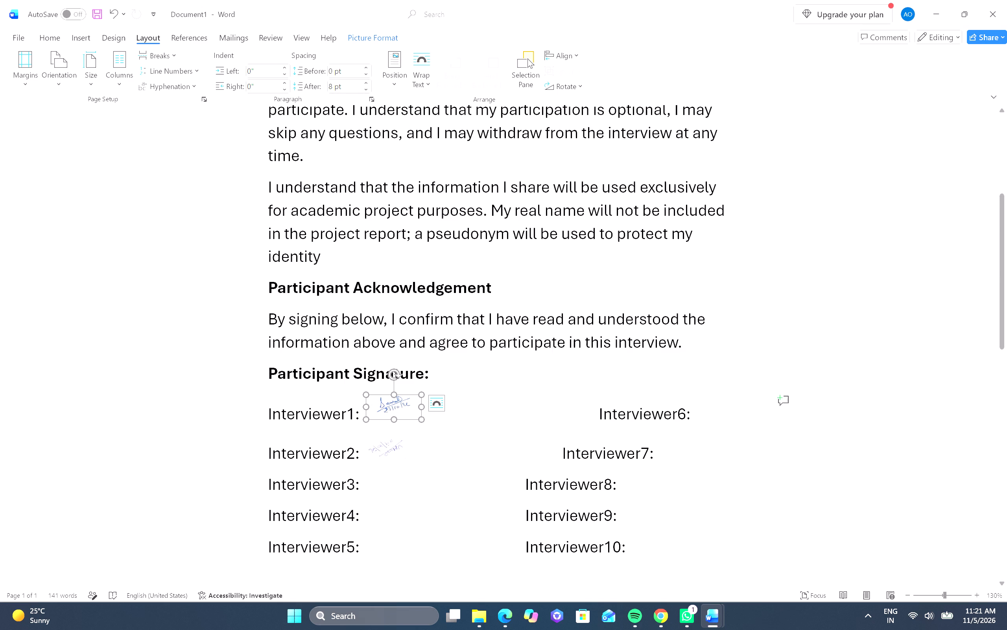
click(378, 448)
click(379, 456)
click(379, 456)
click(400, 451)
double_click(400, 451)
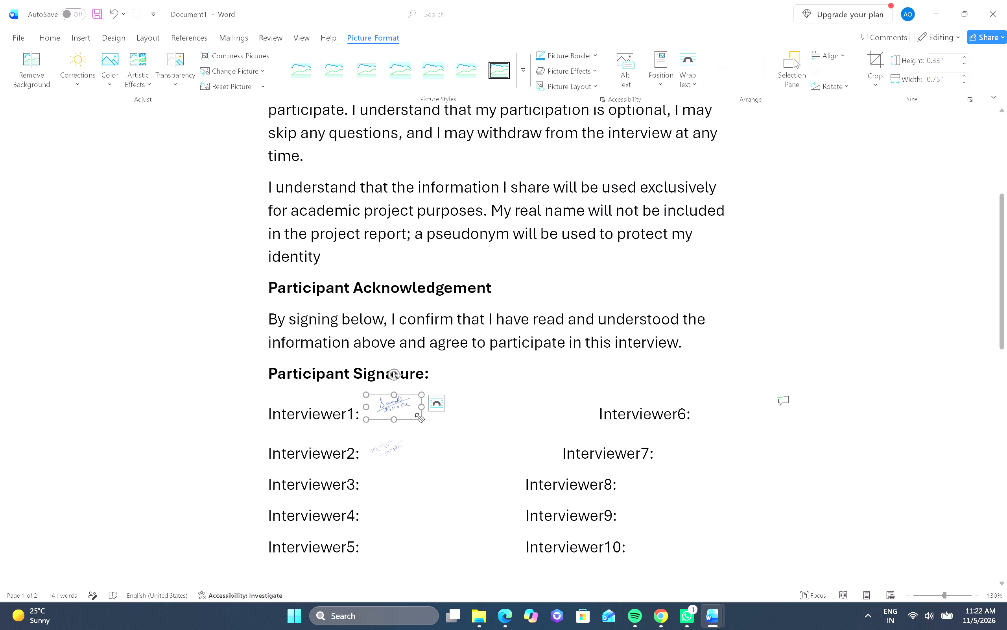
Rotate the signature picture beside Interviewer2 half a turn so that it stands upright and level.
click(401, 437)
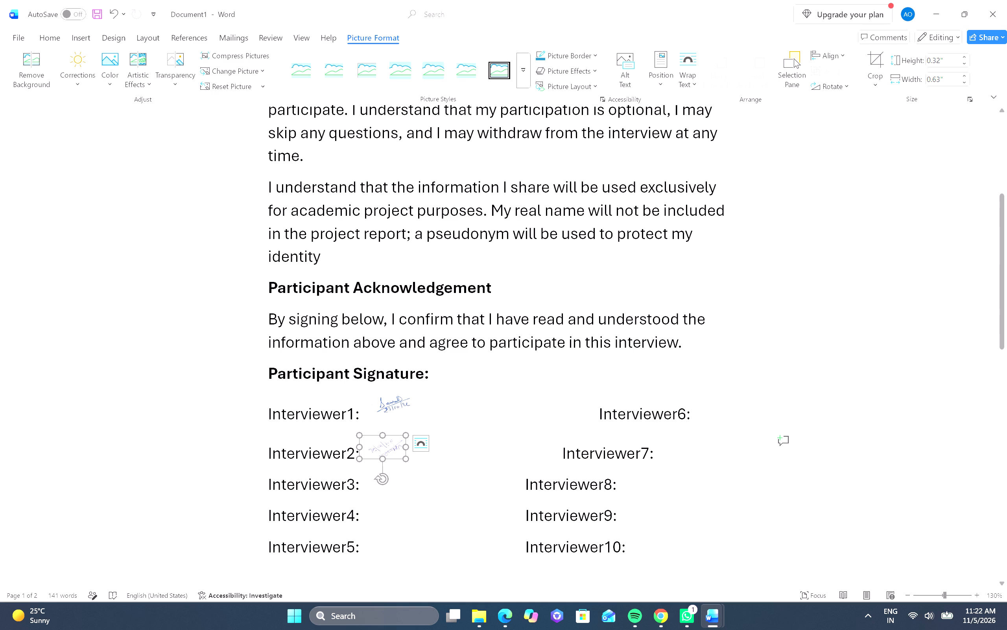
drag(383, 479, 401, 458)
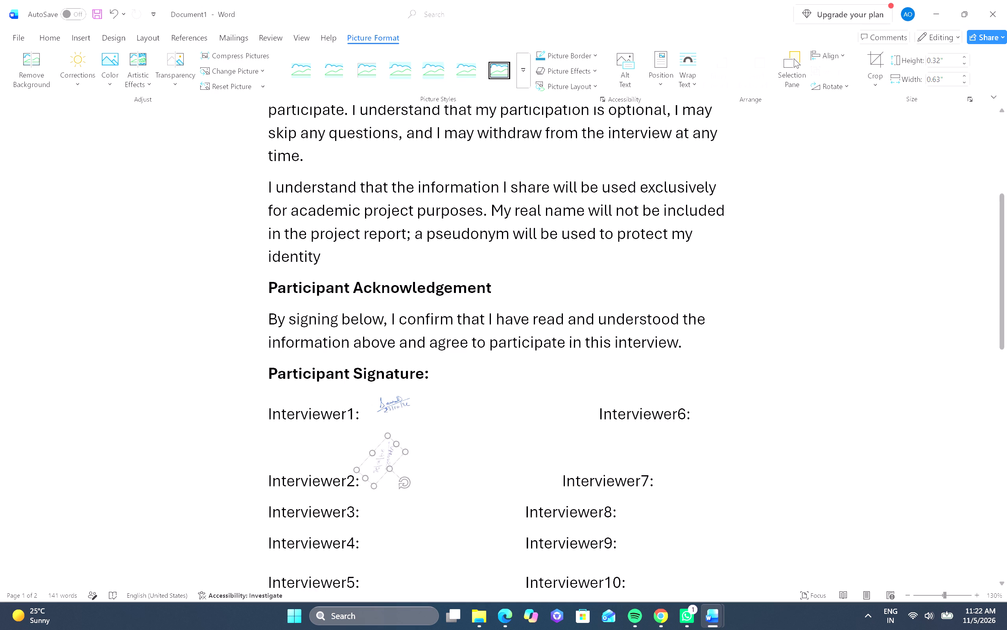
drag(401, 458, 385, 445)
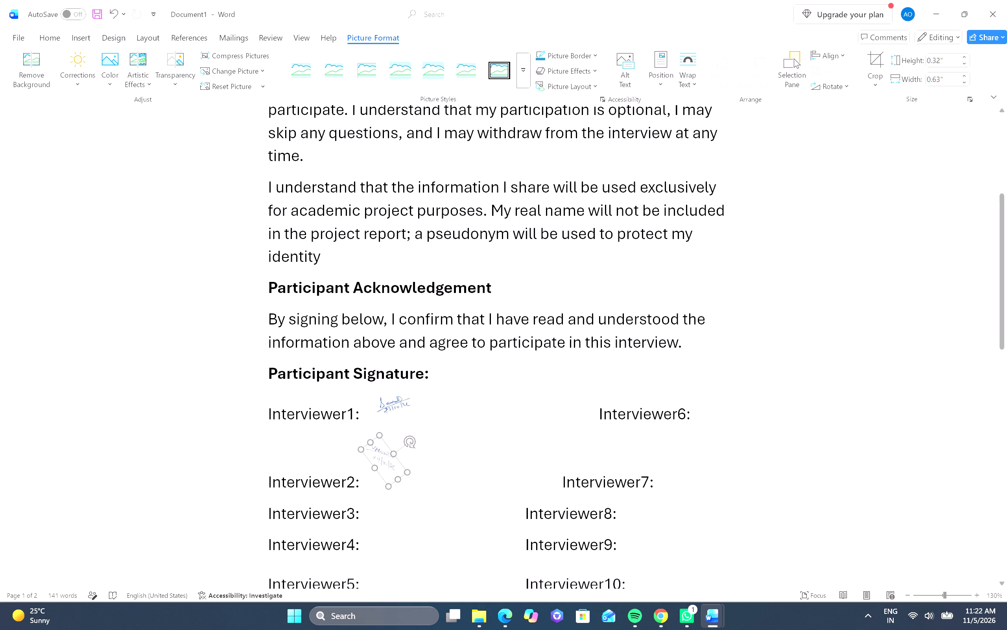
drag(385, 445, 381, 444)
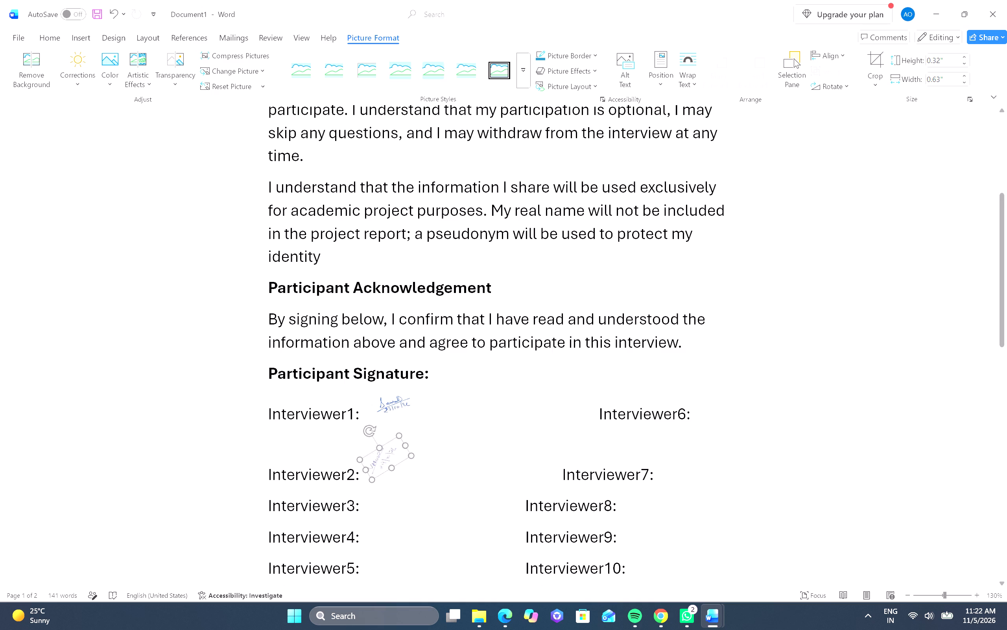
drag(381, 444, 383, 444)
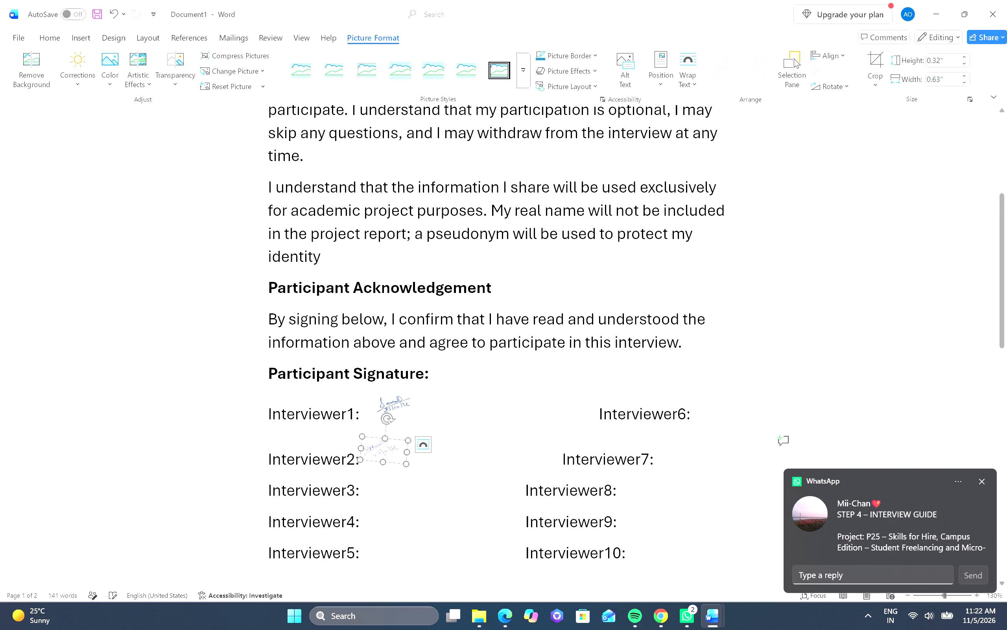
click(388, 421)
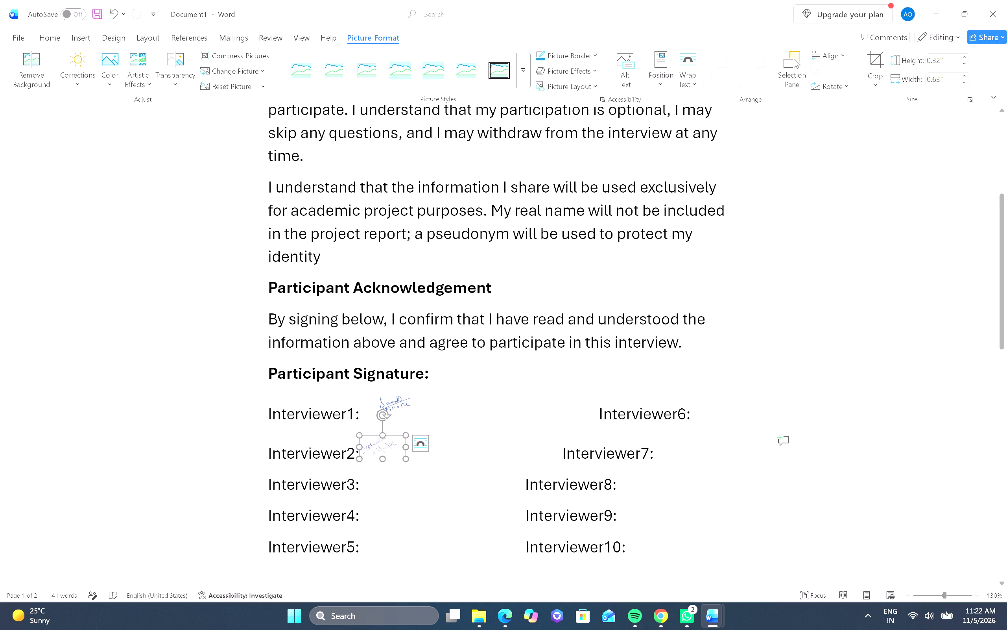
Widen the Interviewer2 signature picture to about 0.85" and make it about 0.31" high.
drag(406, 447, 420, 445)
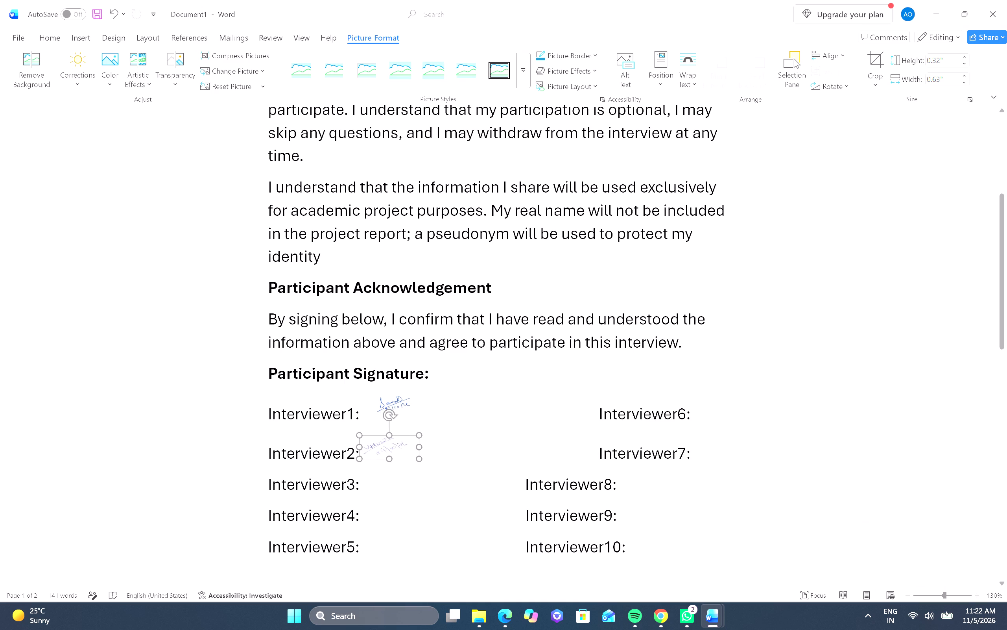
drag(420, 445, 424, 443)
click(425, 459)
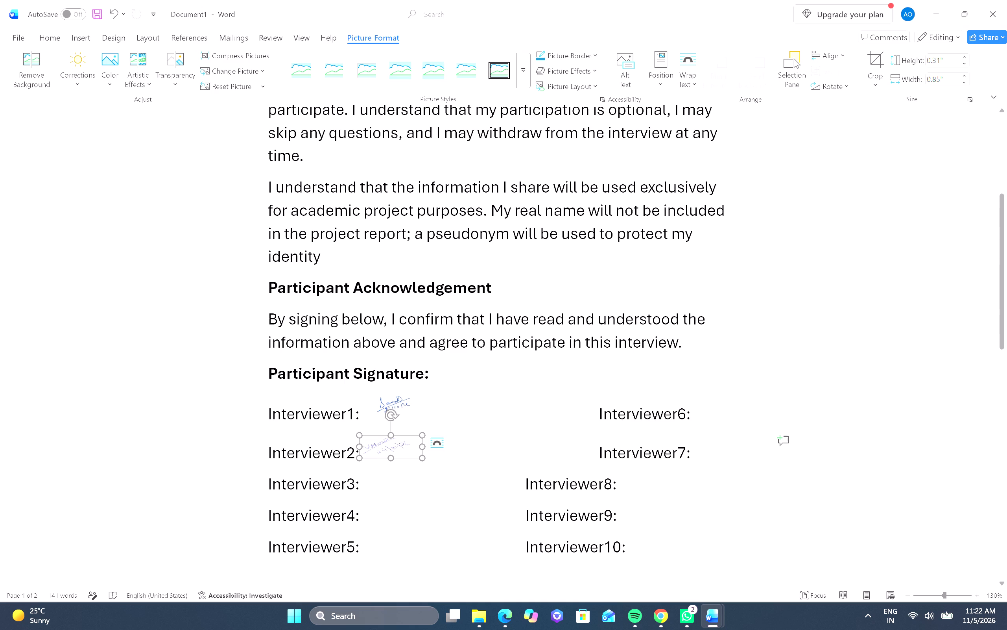
Insert two spaces between the Interviewer2 label and its signature picture.
click(356, 453)
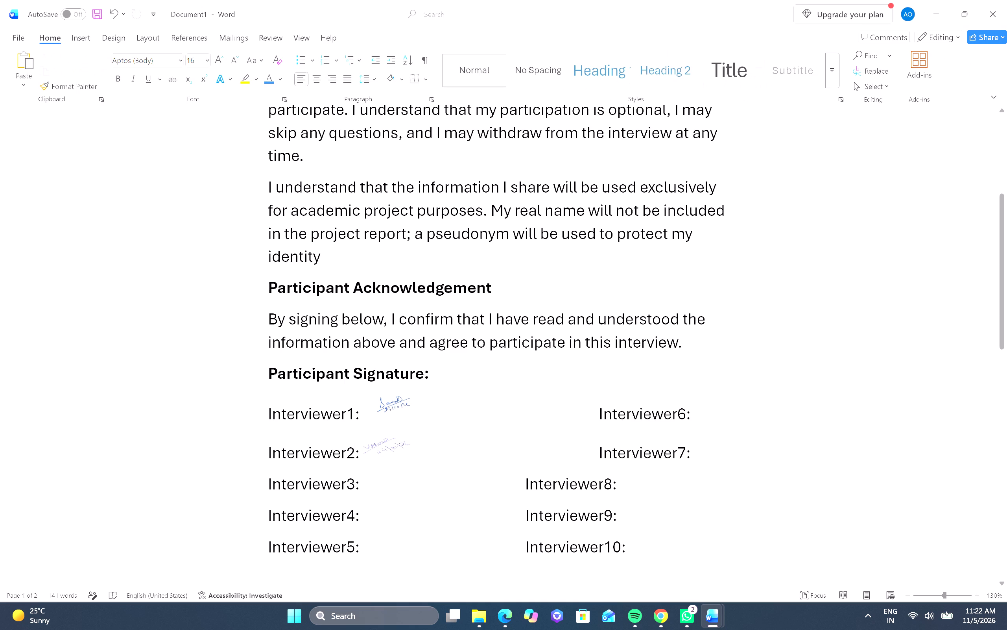
key(Right)
key(space)
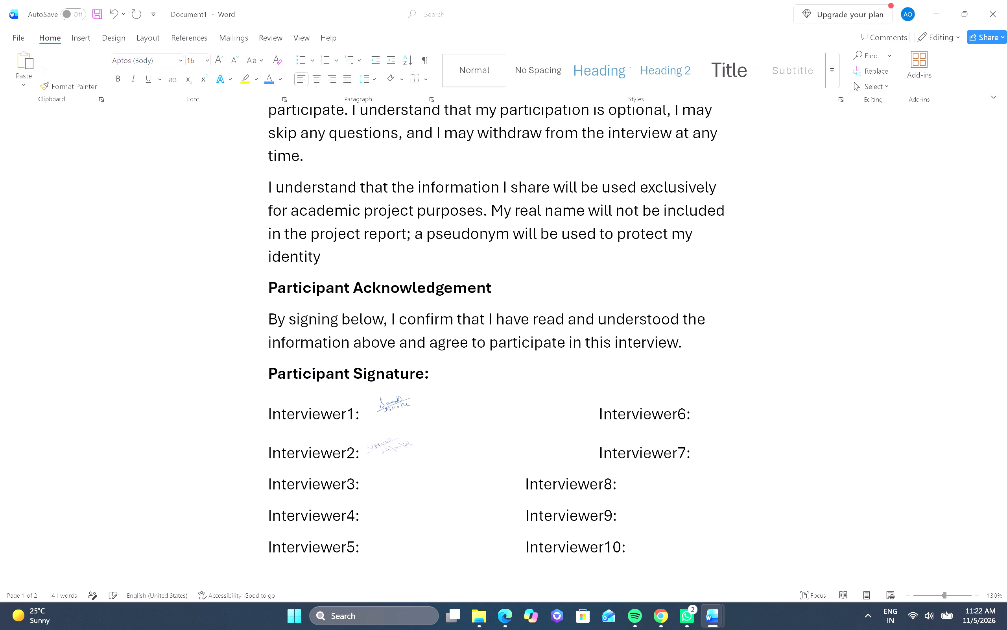
key(space)
Make the Interviewer2 signature picture slightly narrower and fine-tune its height.
click(421, 451)
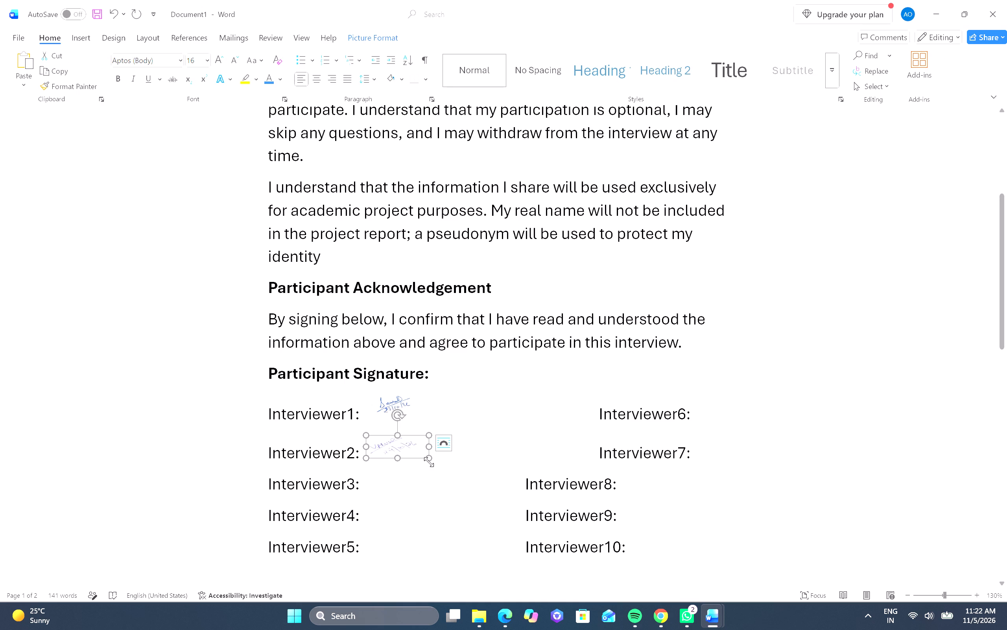
drag(430, 458, 419, 456)
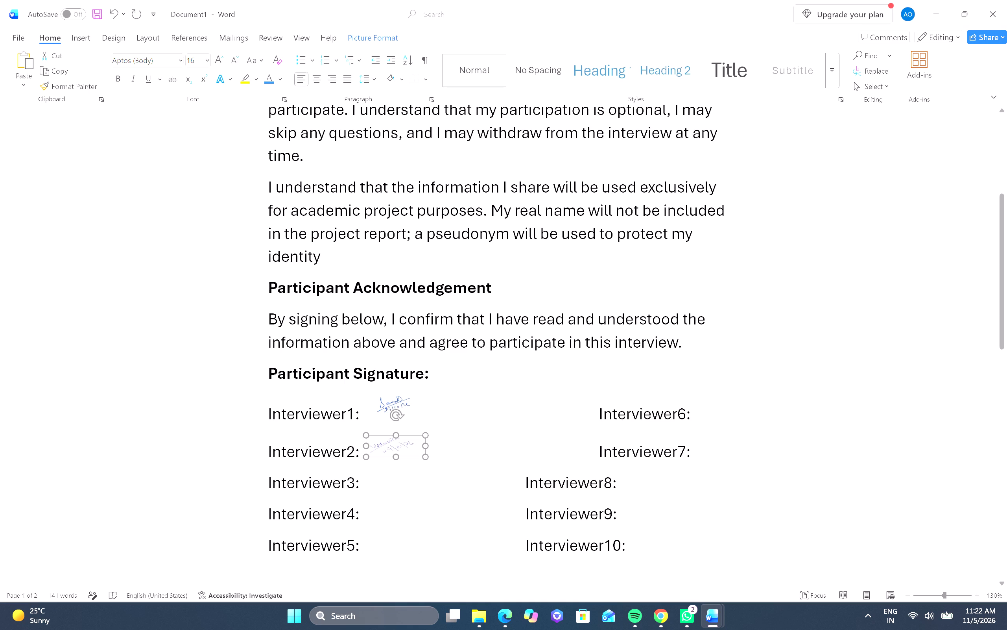
drag(419, 456, 420, 456)
drag(395, 456, 395, 459)
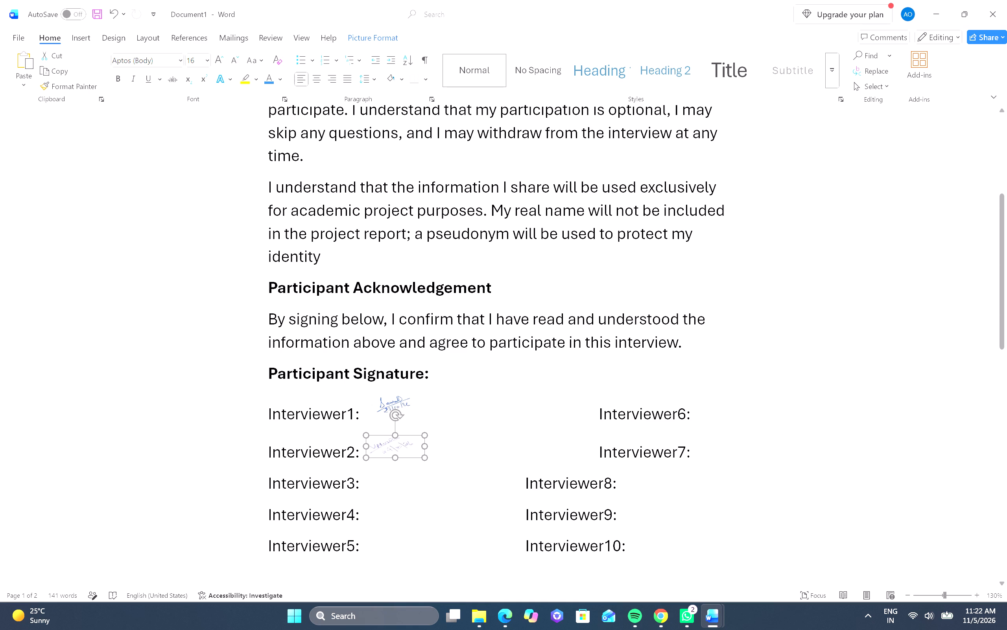
Make the signature picture beside Interviewer2 slightly taller by extending its lower edge, keeping its width.
drag(395, 459, 396, 463)
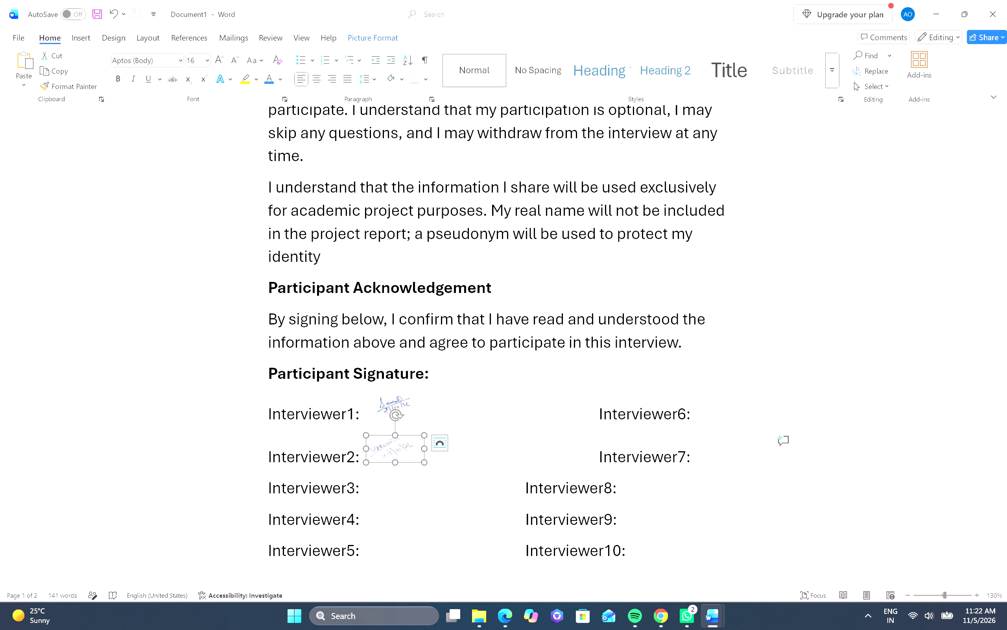
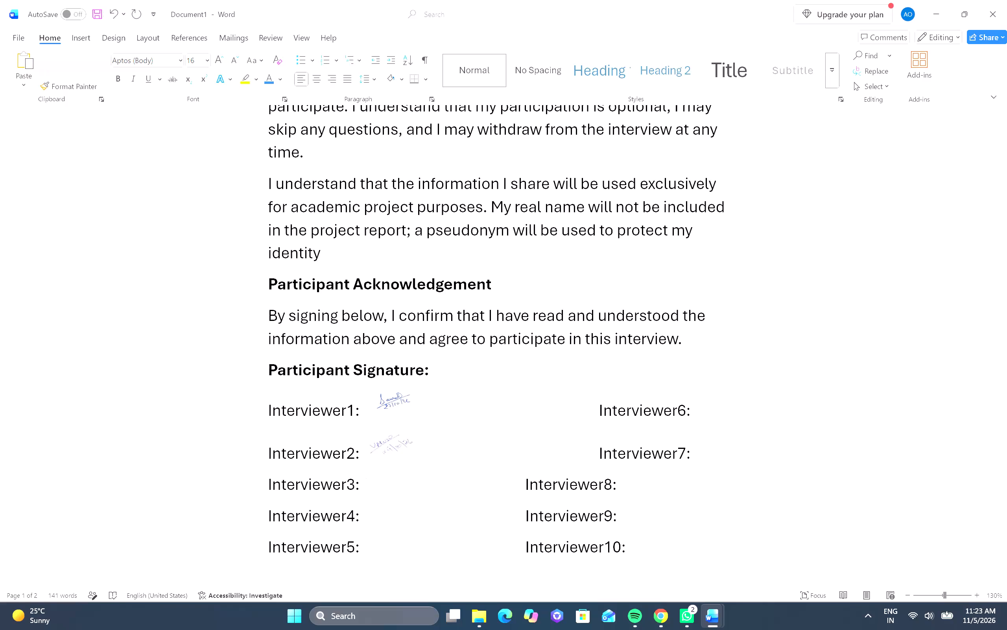
Paste the copied signature beside the Interviewer3 label and keep it as a picture.
key(ctrl+v)
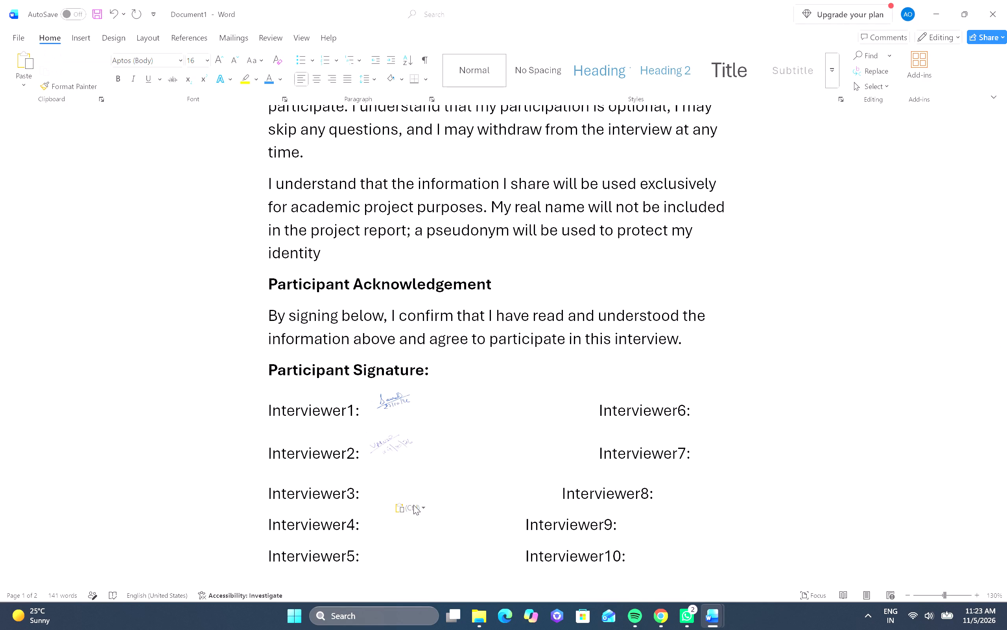
click(413, 506)
click(441, 548)
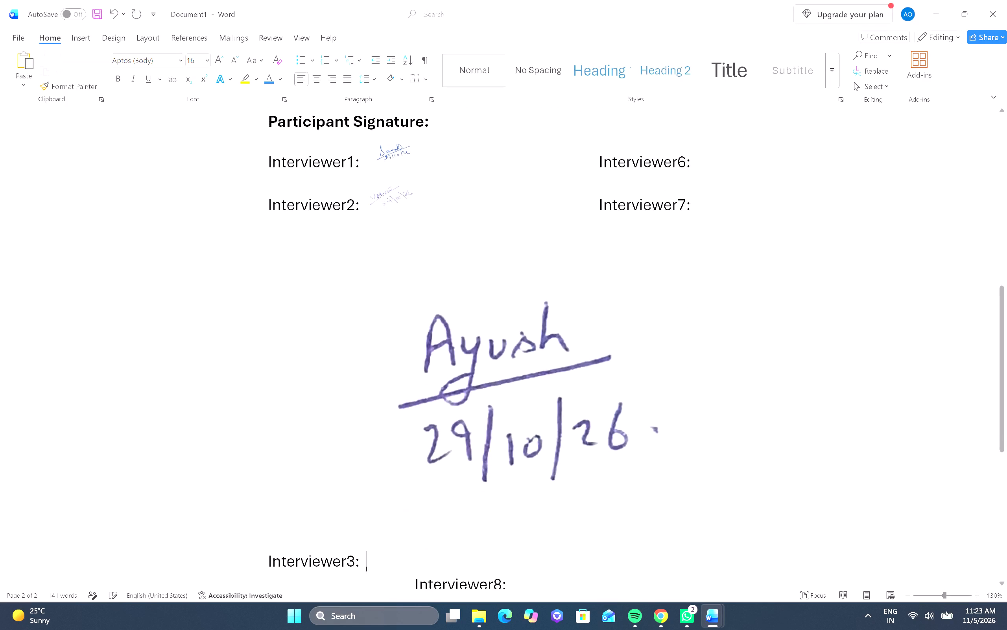
Select the large signature picture beside the Interviewer3 label.
click(624, 543)
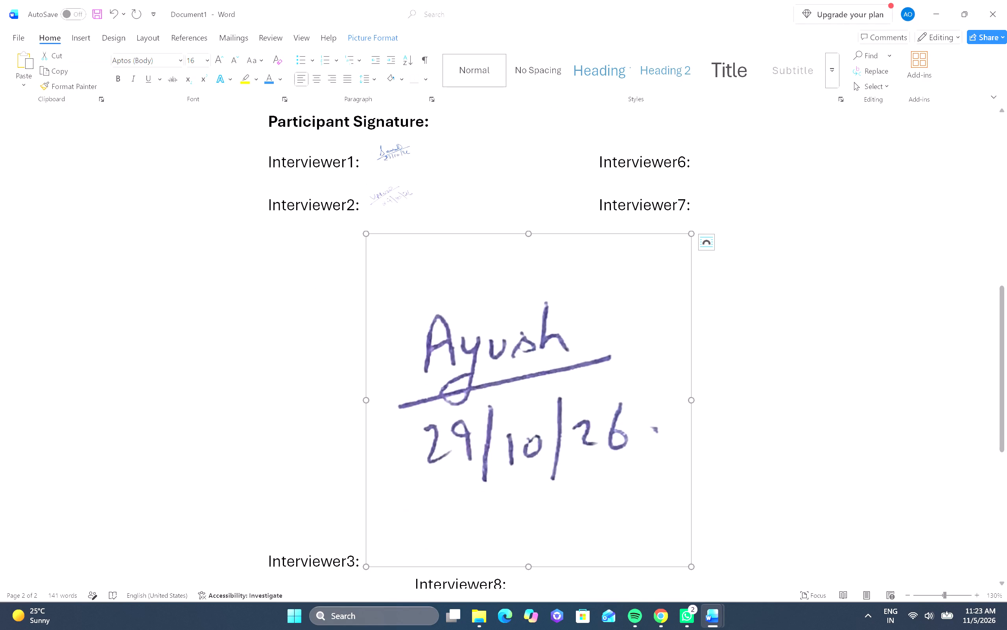
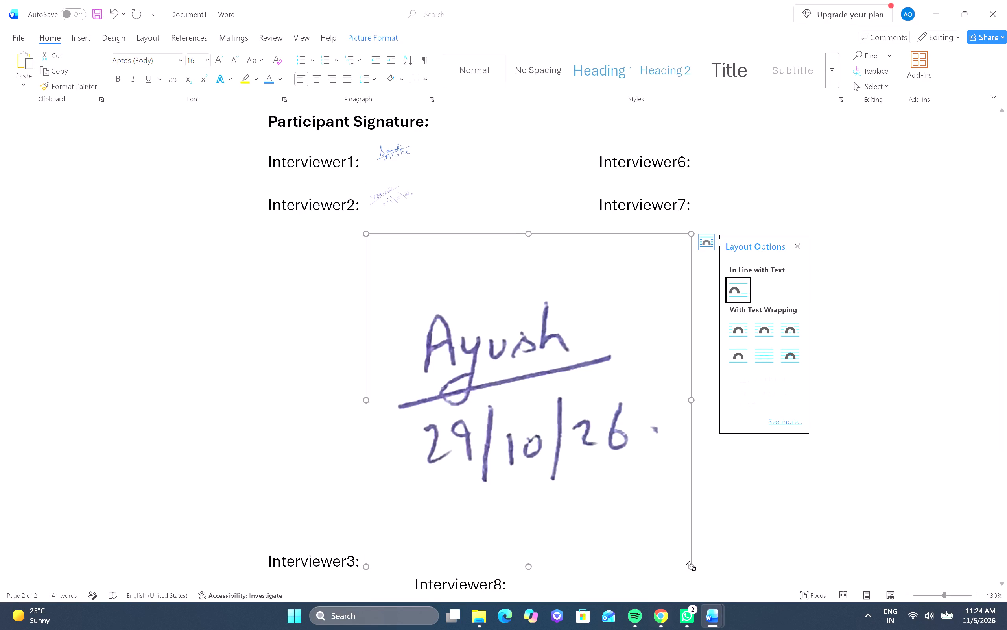
Shrink the oversized Interviewer3 signature picture to about one-fifth of its width, making it slightly wider than high.
drag(691, 565, 456, 182)
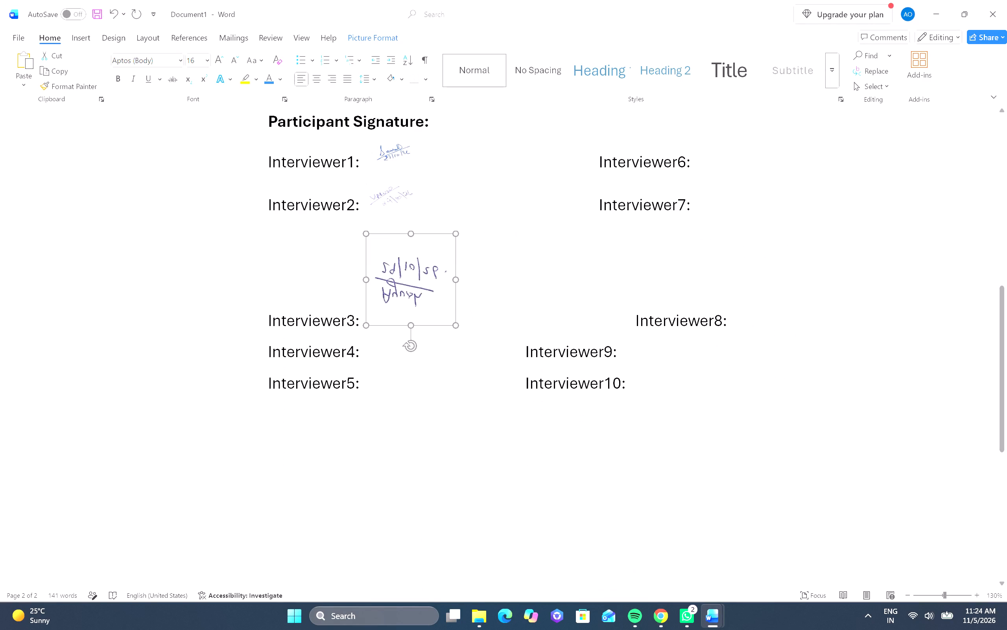
drag(456, 182, 380, 164)
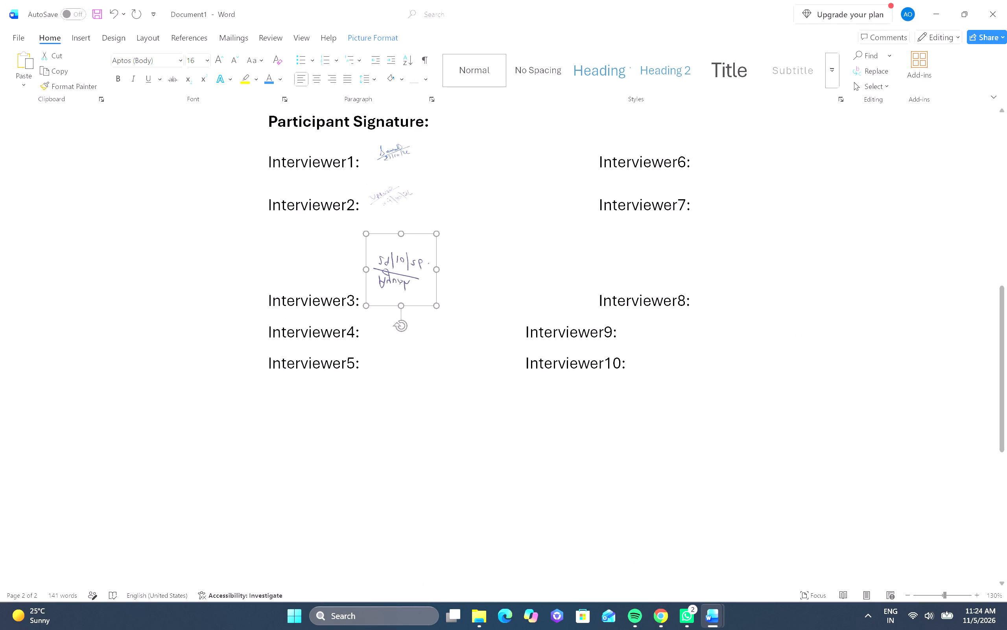
drag(380, 164, 379, 166)
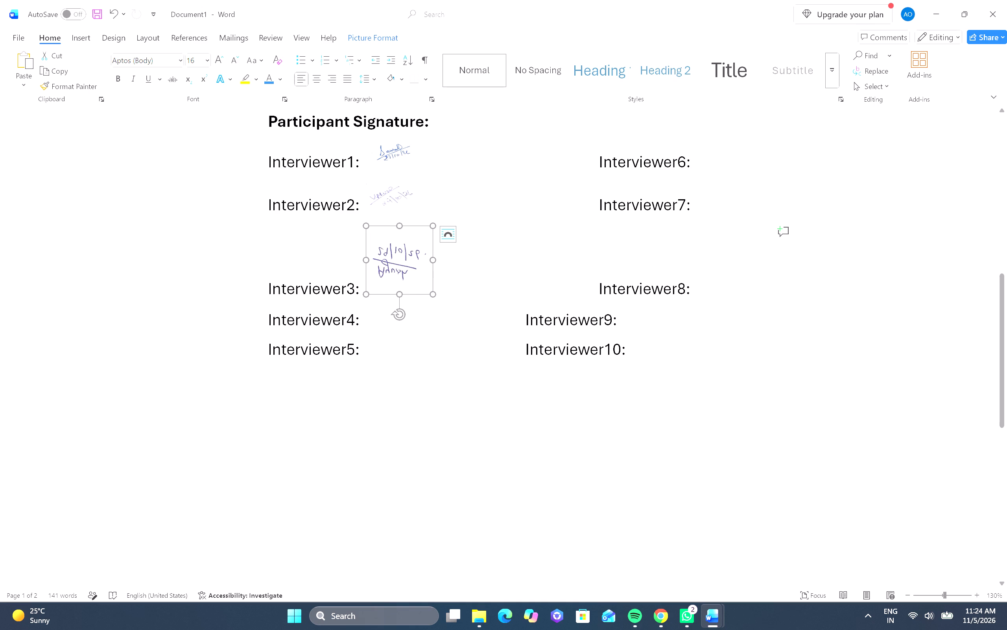
click(400, 230)
drag(400, 228, 400, 234)
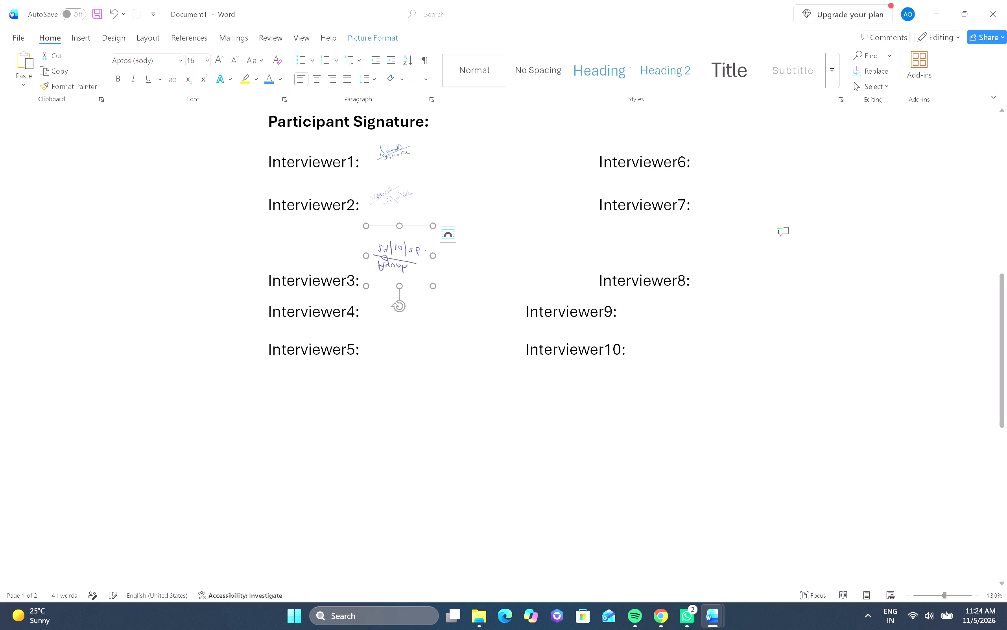
Rotate the Interviewer3 signature picture half a turn and level it so that the name sits above the date.
drag(397, 303, 395, 239)
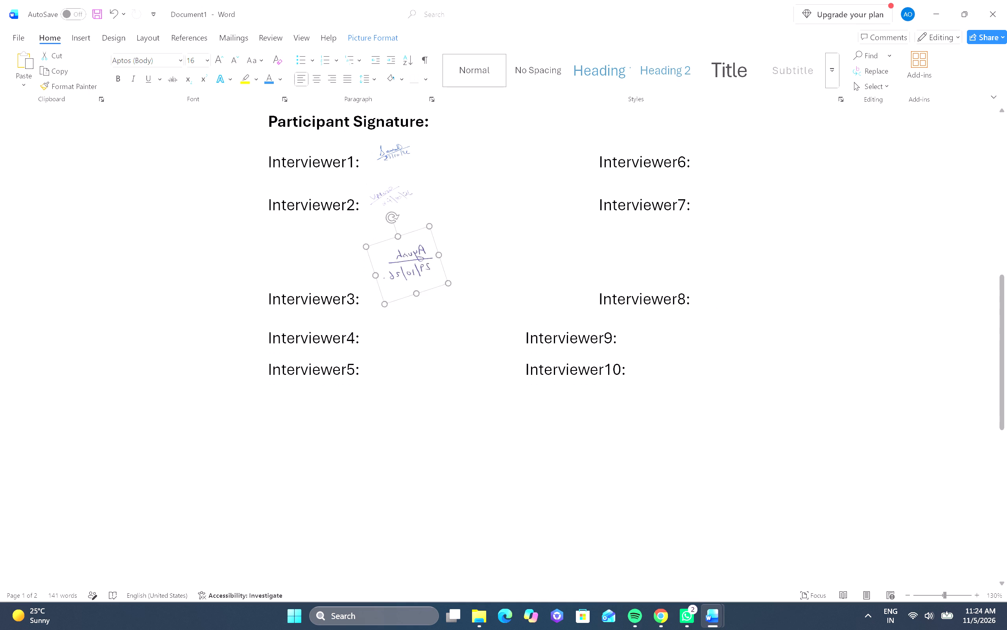
drag(395, 239, 400, 242)
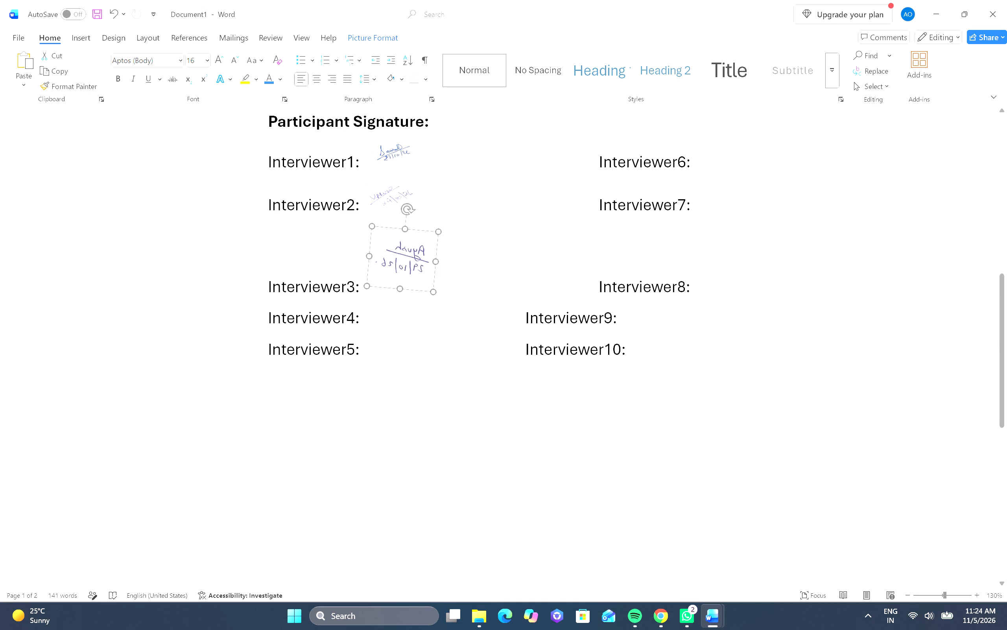
drag(400, 242, 399, 243)
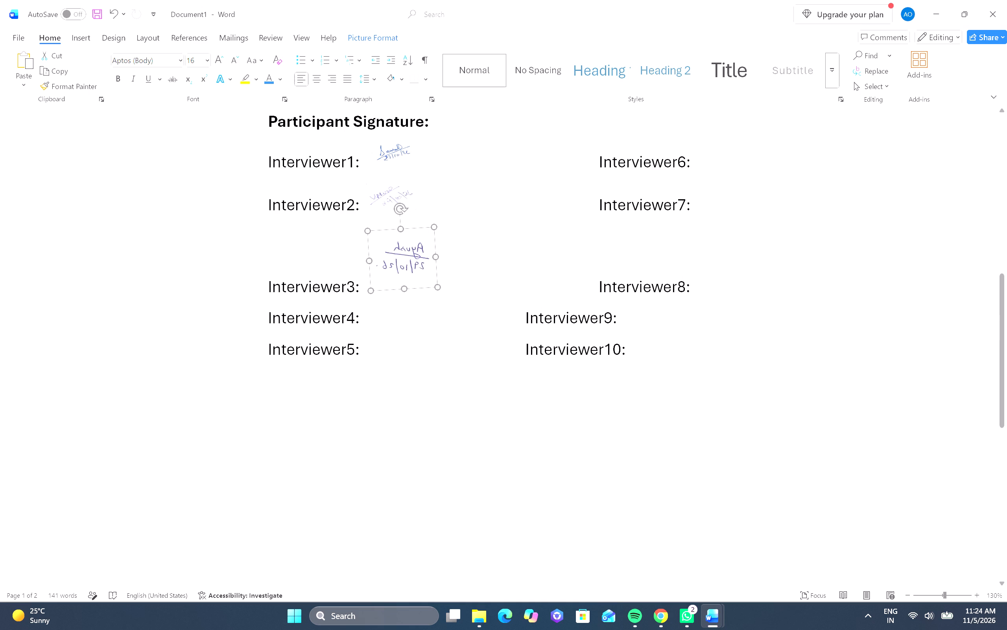
drag(399, 243, 400, 244)
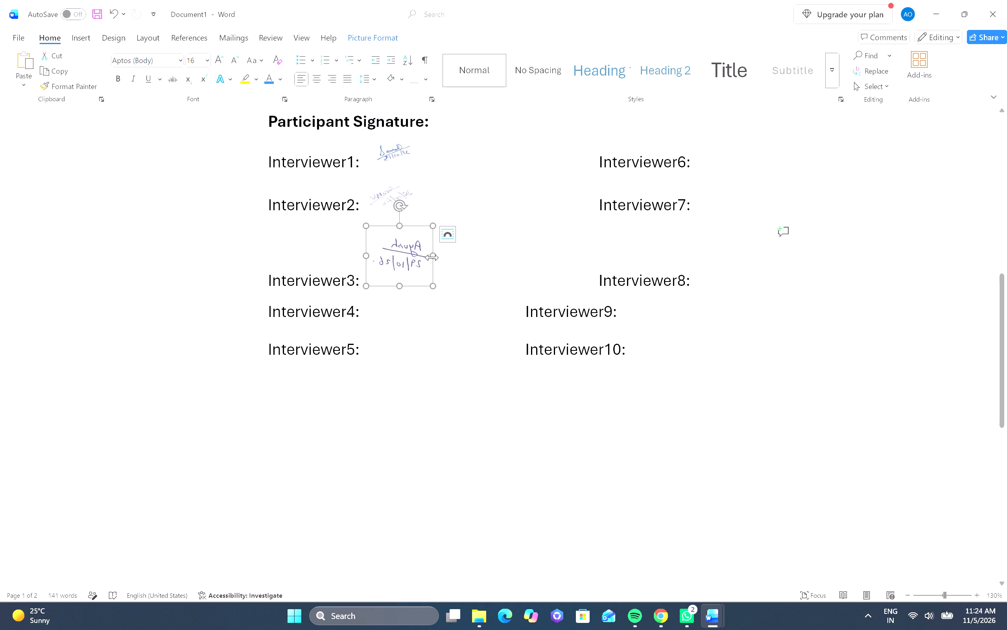
Reduce the Interviewer3 signature picture to about 0.47" high and 0.8" wide.
drag(400, 227, 400, 235)
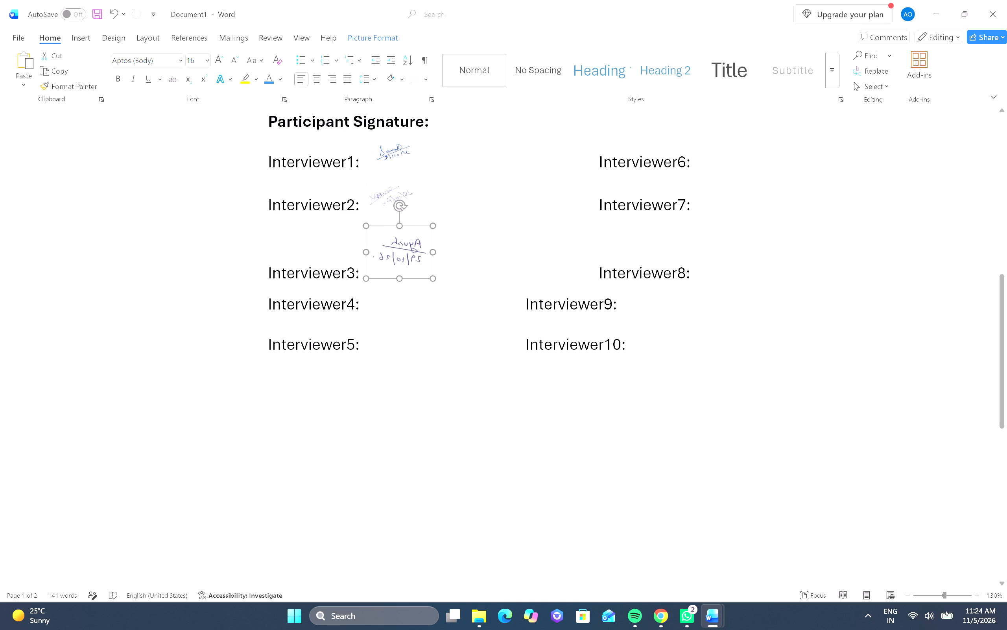
drag(400, 235, 399, 251)
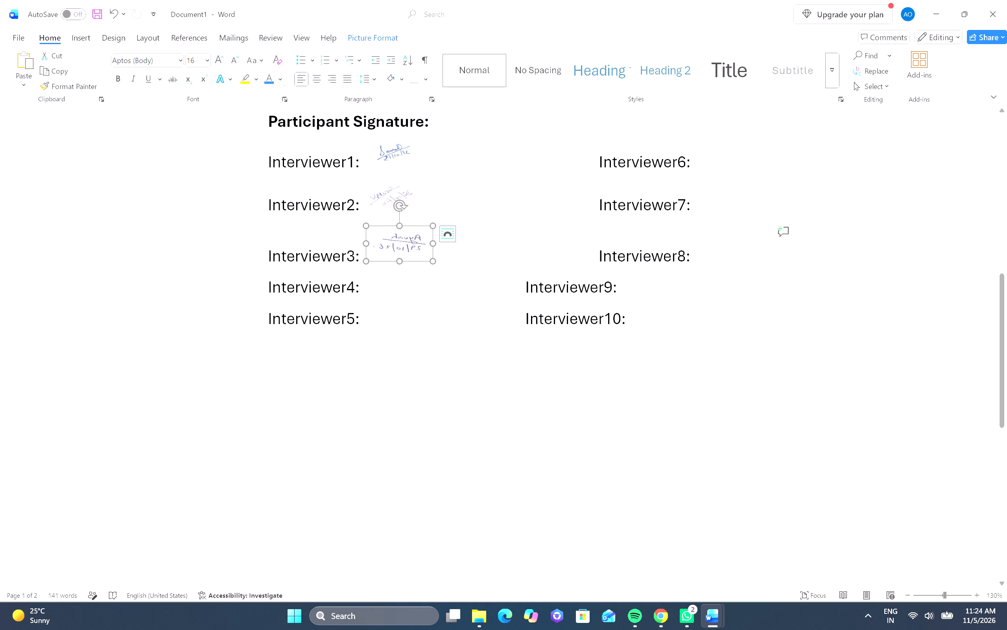
drag(430, 245, 425, 245)
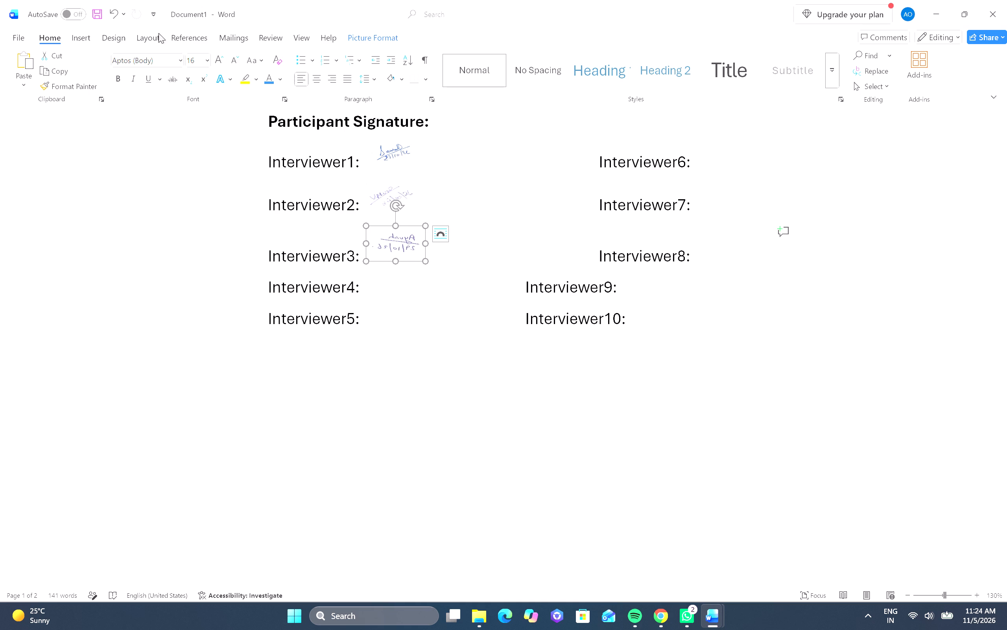
Flip the Interviewer3 signature picture horizontally so that its mirrored writing reads correctly.
click(406, 246)
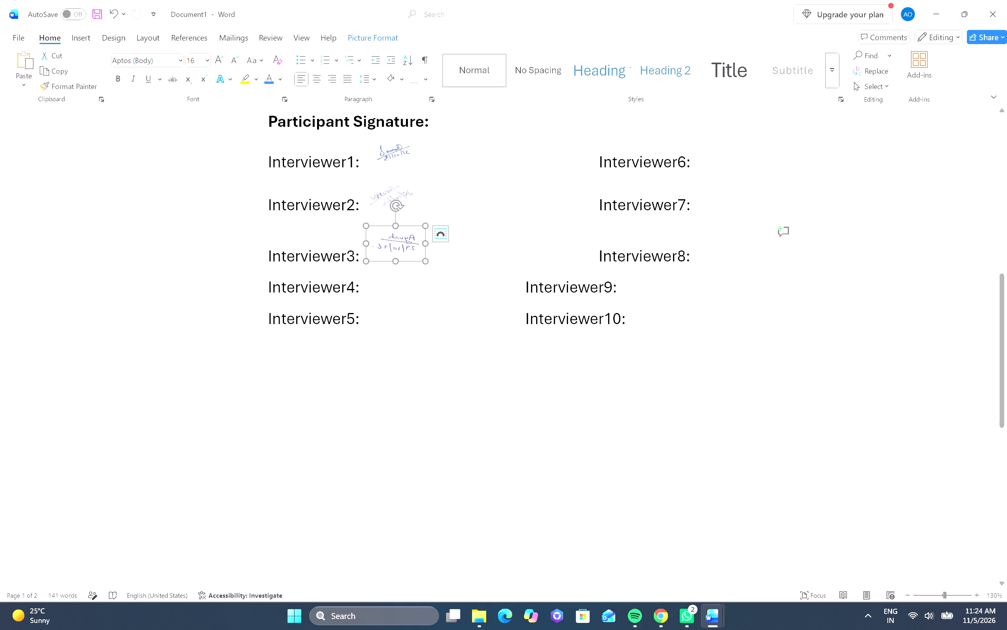
click(440, 238)
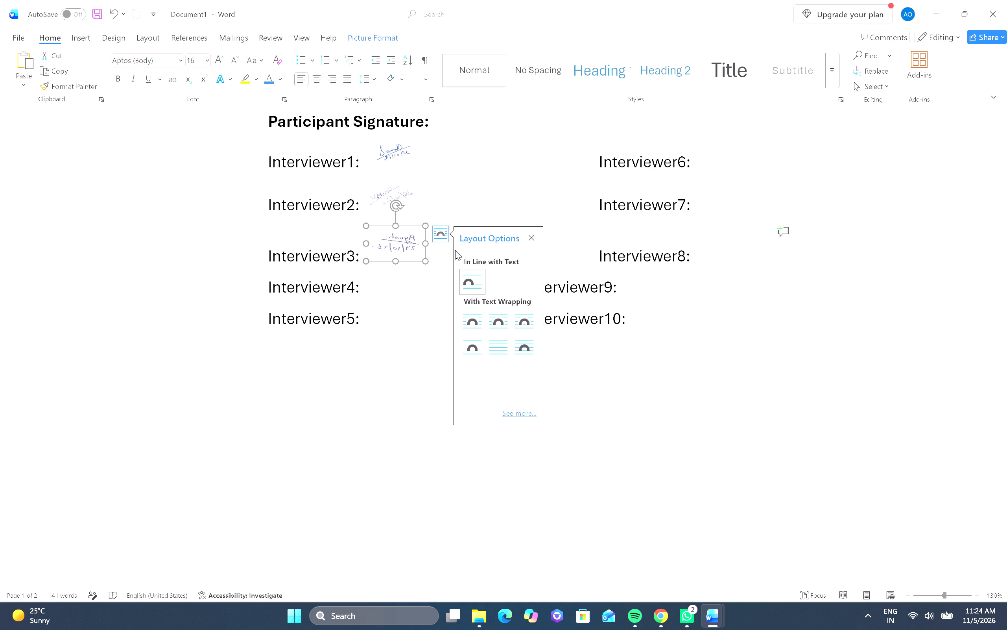
click(386, 31)
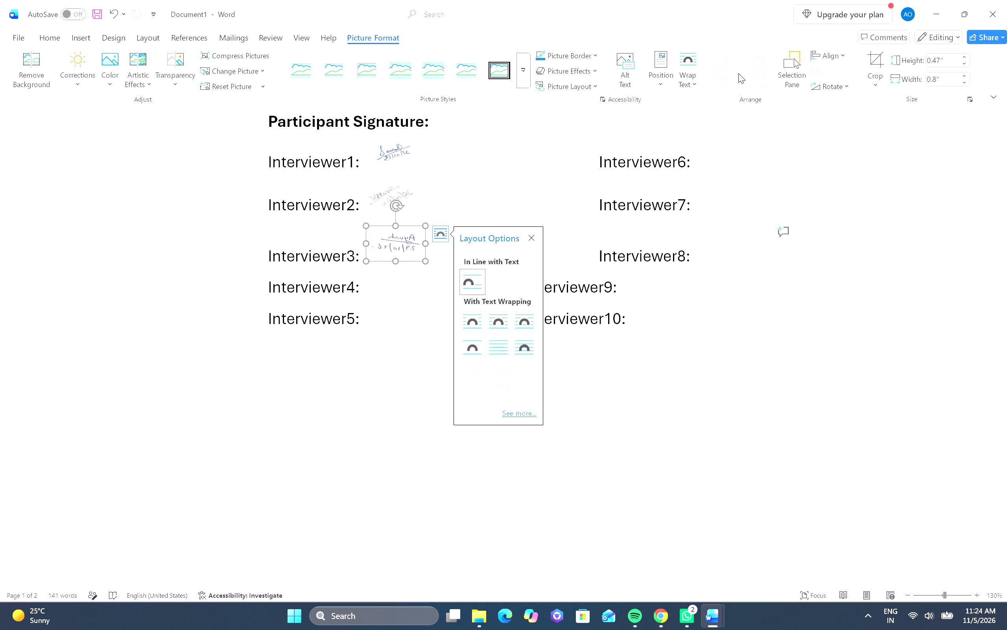
click(835, 88)
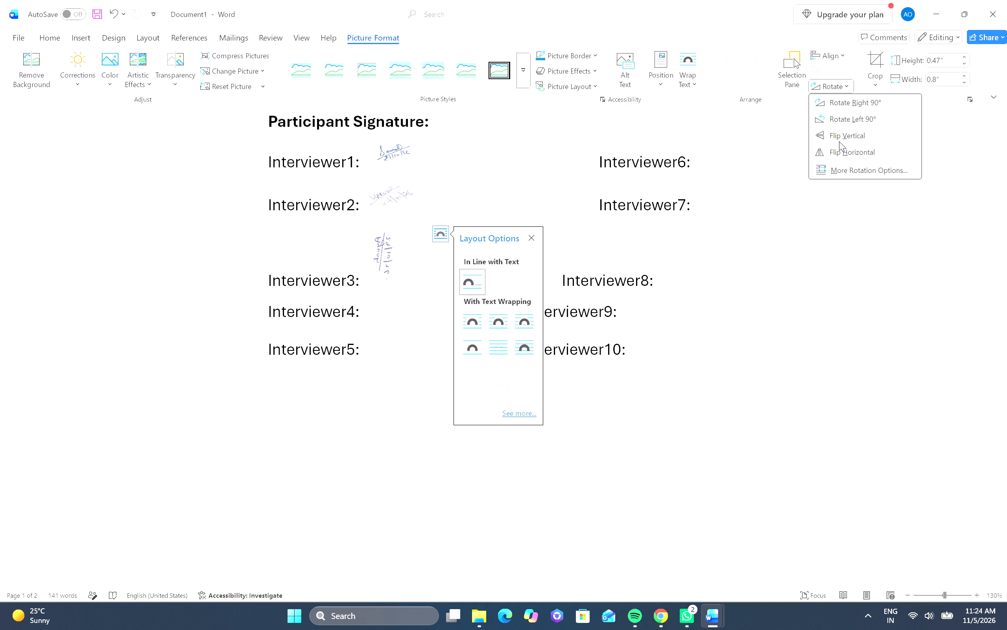
click(839, 148)
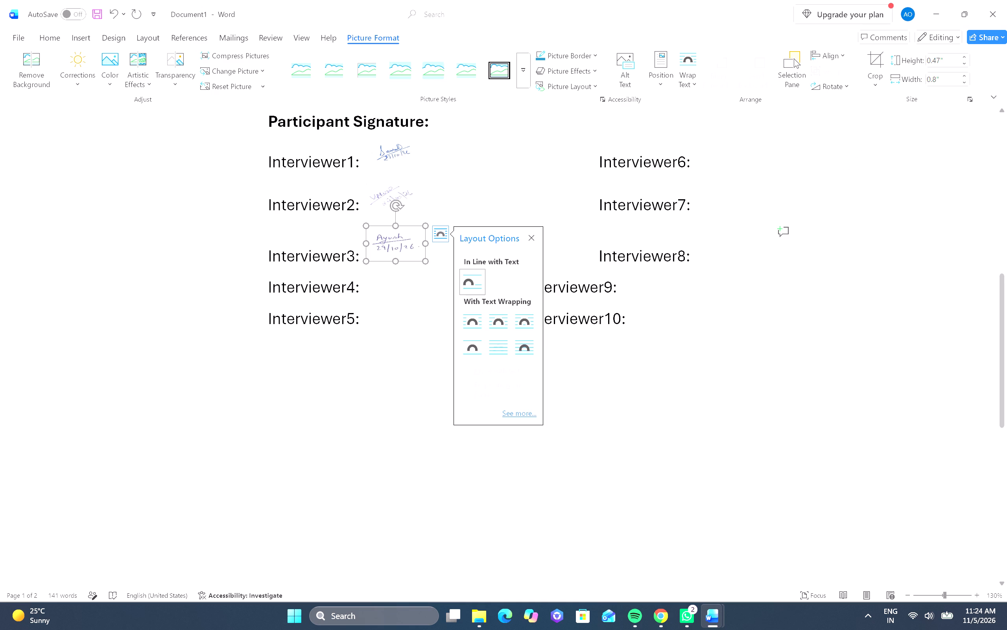
click(236, 259)
Insert two spaces after the Interviewer4 label, where its signature picture goes.
click(271, 283)
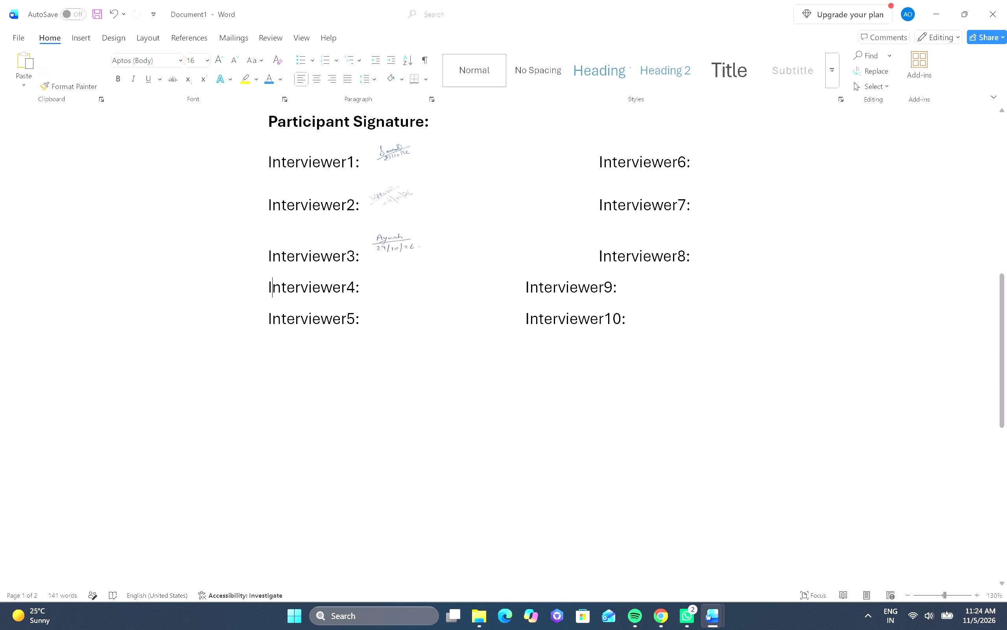
click(381, 285)
click(367, 283)
key(space)
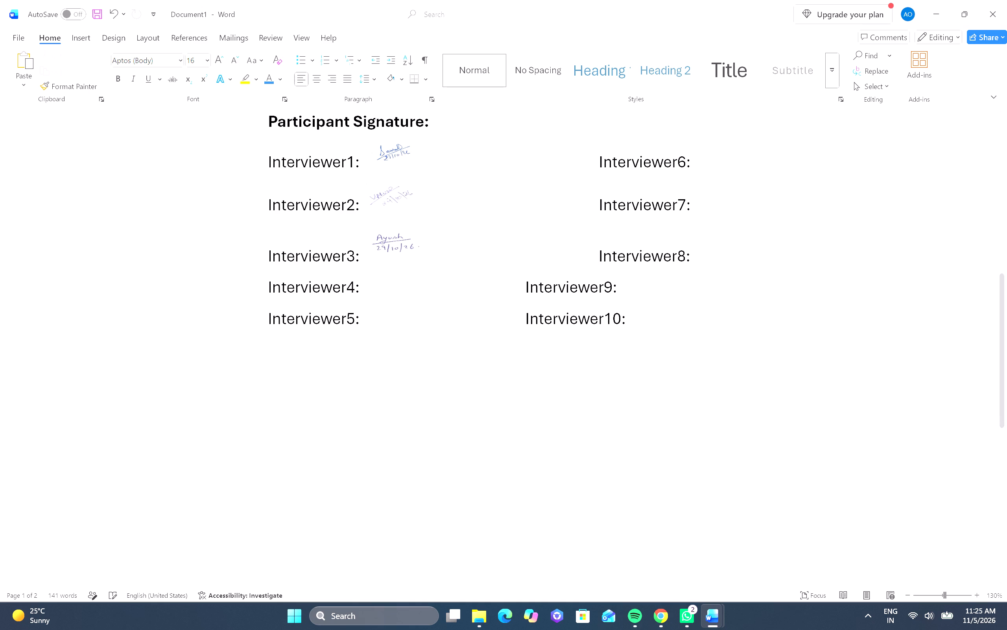
key(space)
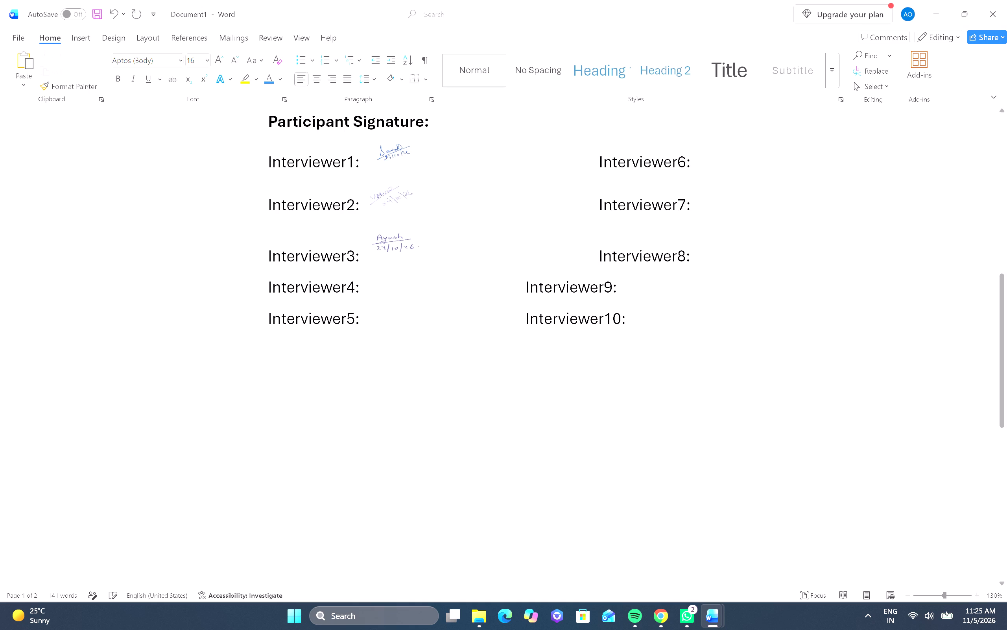
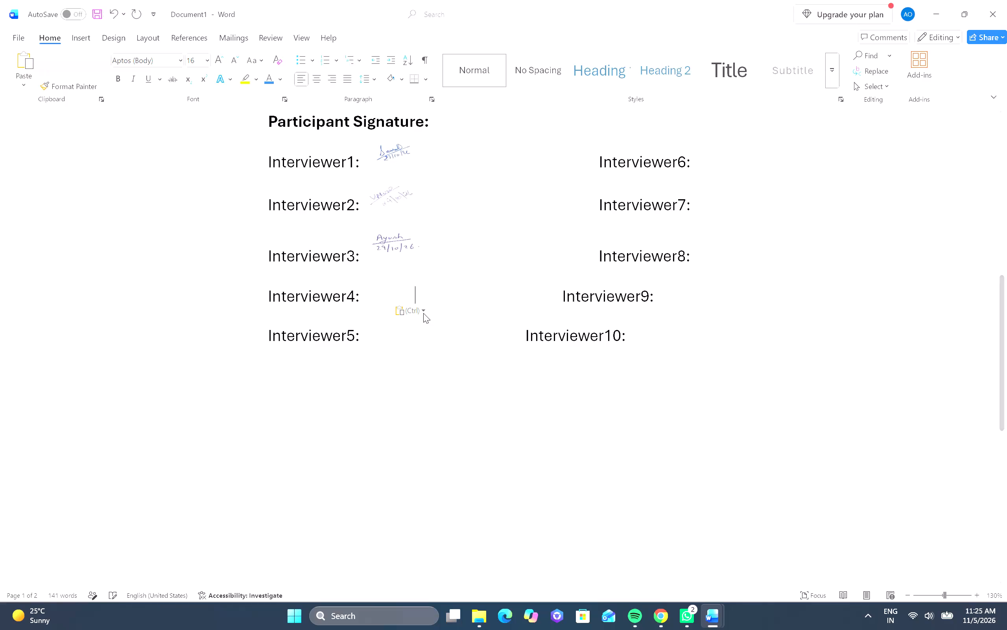
Paste the copied signature picture after the Interviewer4 label.
click(423, 313)
click(442, 341)
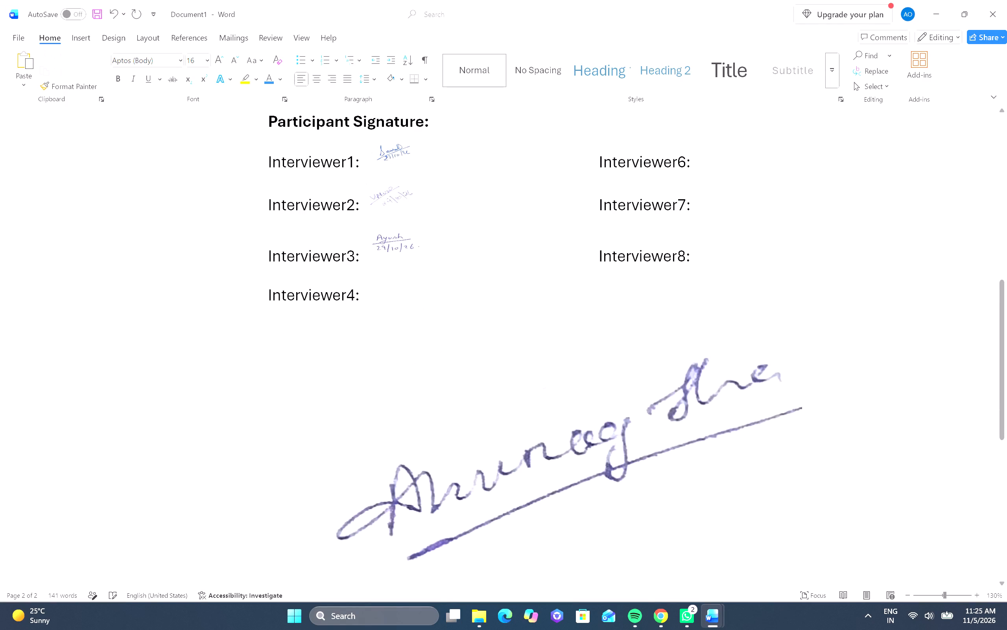
Shrink the pasted signature picture until it fits on the same line as the Interviewer4 label.
click(518, 449)
scroll(704, 483, down, 4)
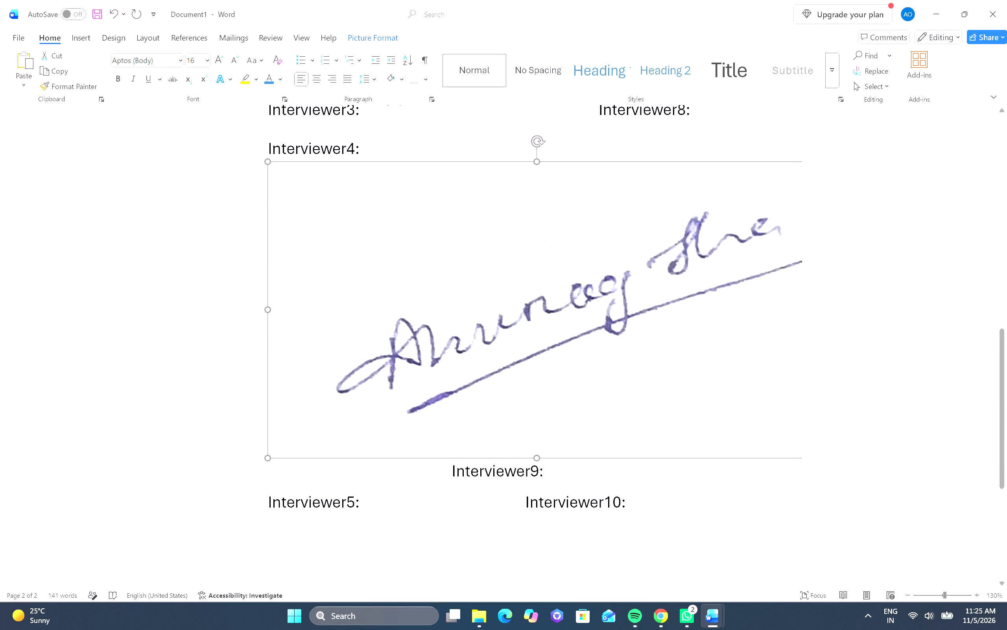
drag(265, 457, 337, 379)
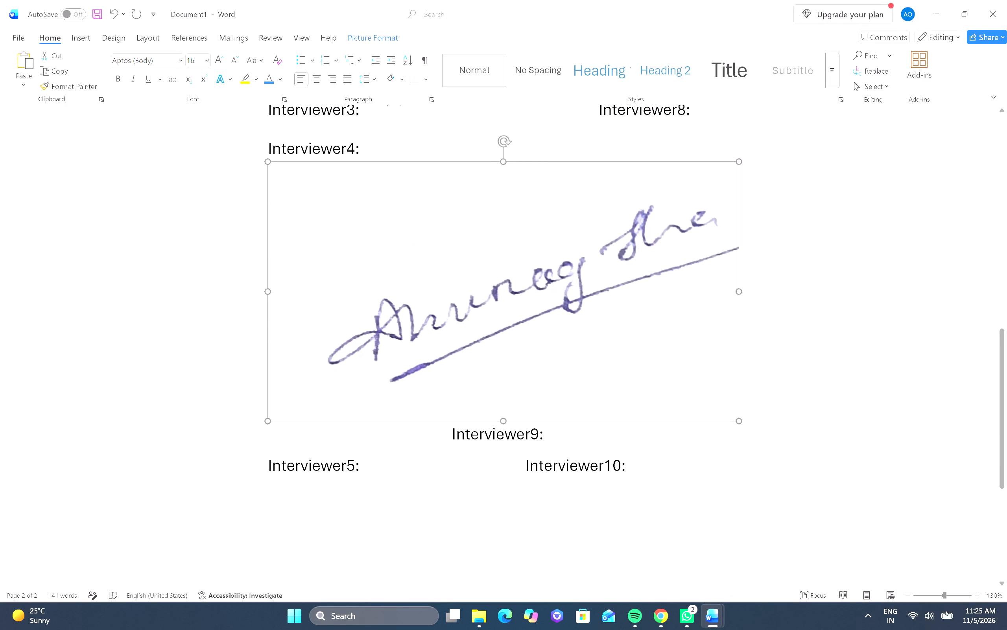
drag(337, 379, 469, 184)
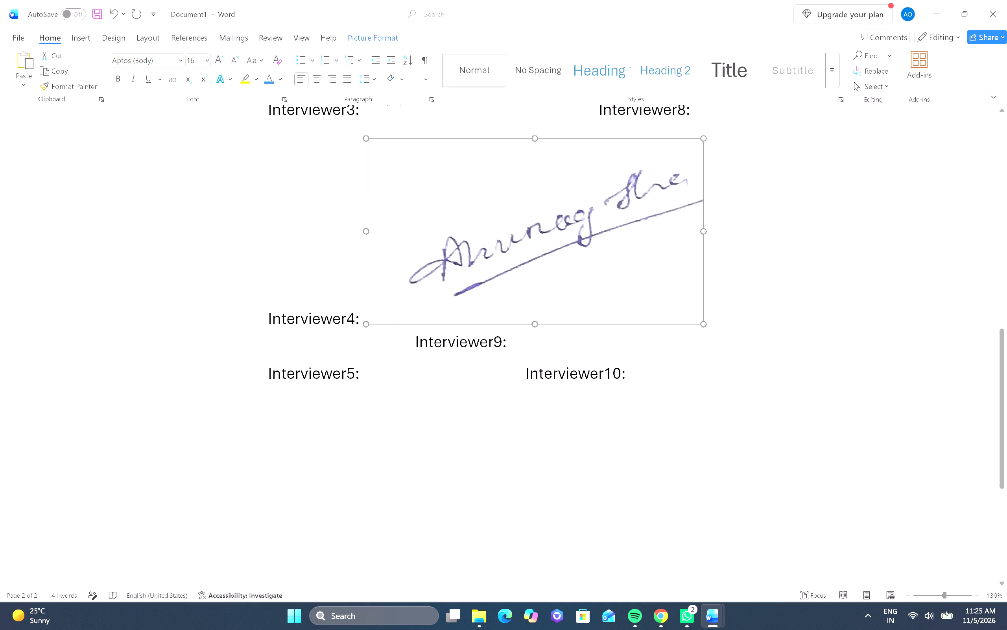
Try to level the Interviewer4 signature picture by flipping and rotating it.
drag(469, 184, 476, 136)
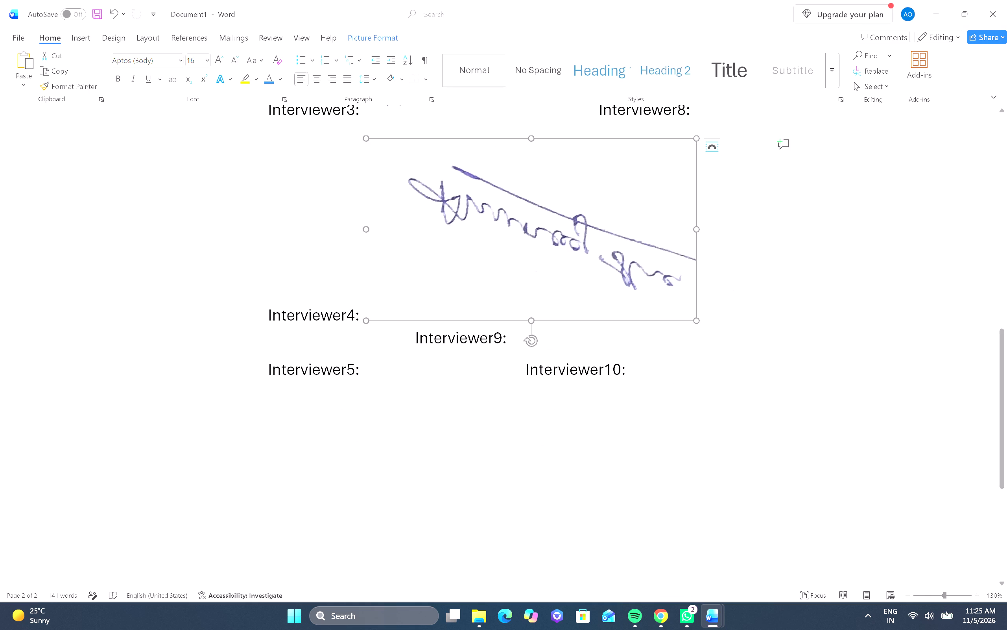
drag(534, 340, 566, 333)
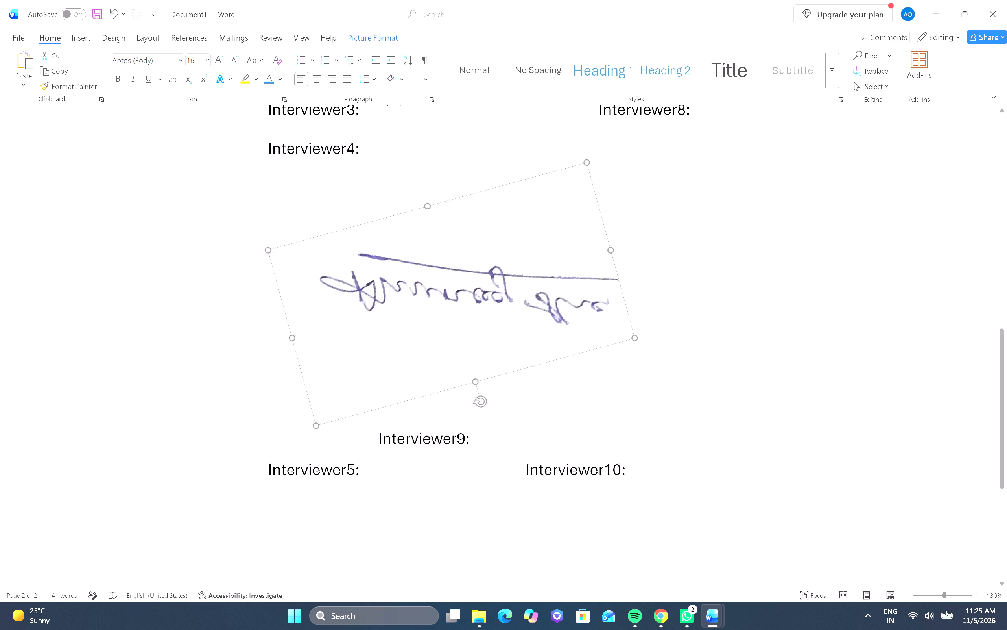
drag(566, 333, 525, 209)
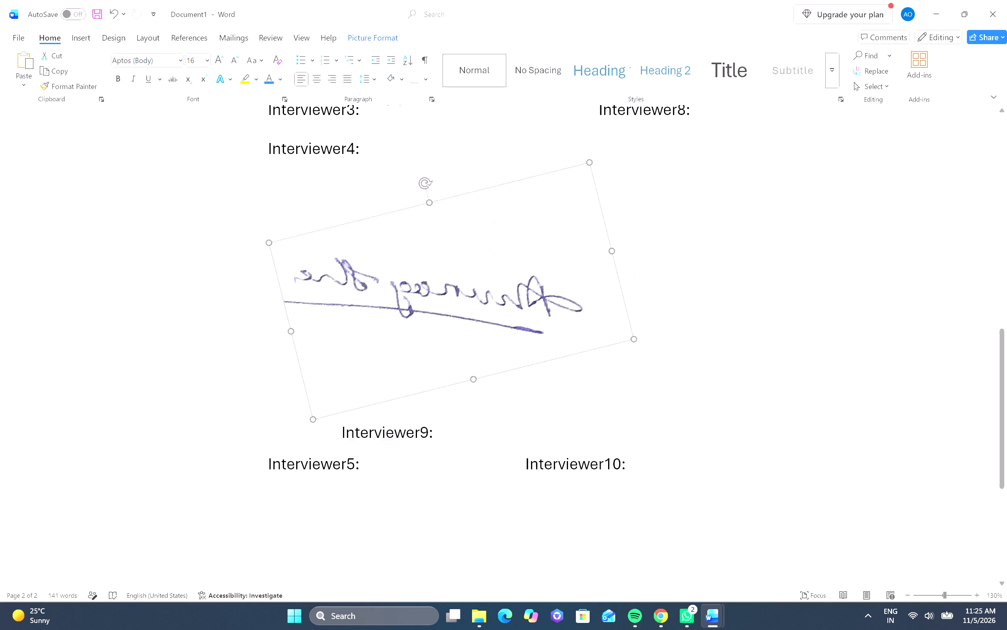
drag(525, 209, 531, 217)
Reduce the Interviewer4 signature picture to about the size of the Interviewer3 signature, with its writing upright and unmirrored.
drag(694, 319, 673, 299)
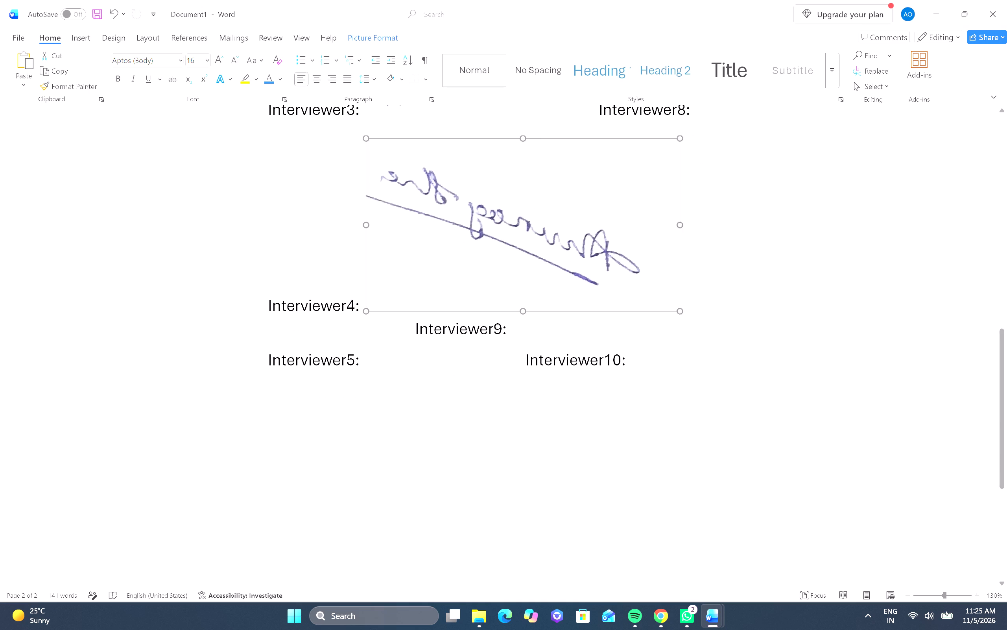
drag(673, 299, 379, 180)
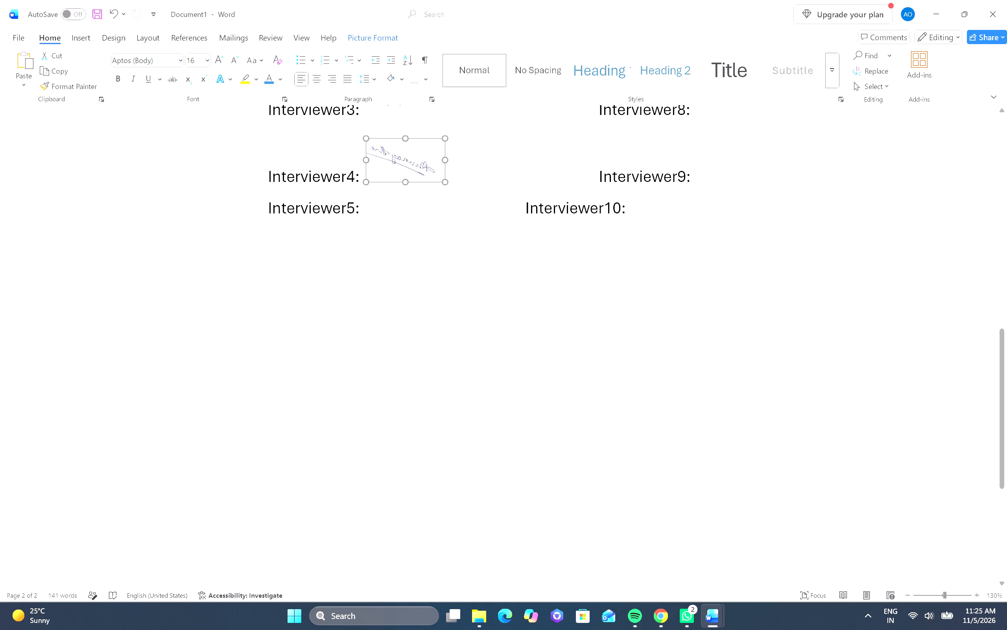
drag(379, 180, 314, 167)
scroll(423, 239, up, 2)
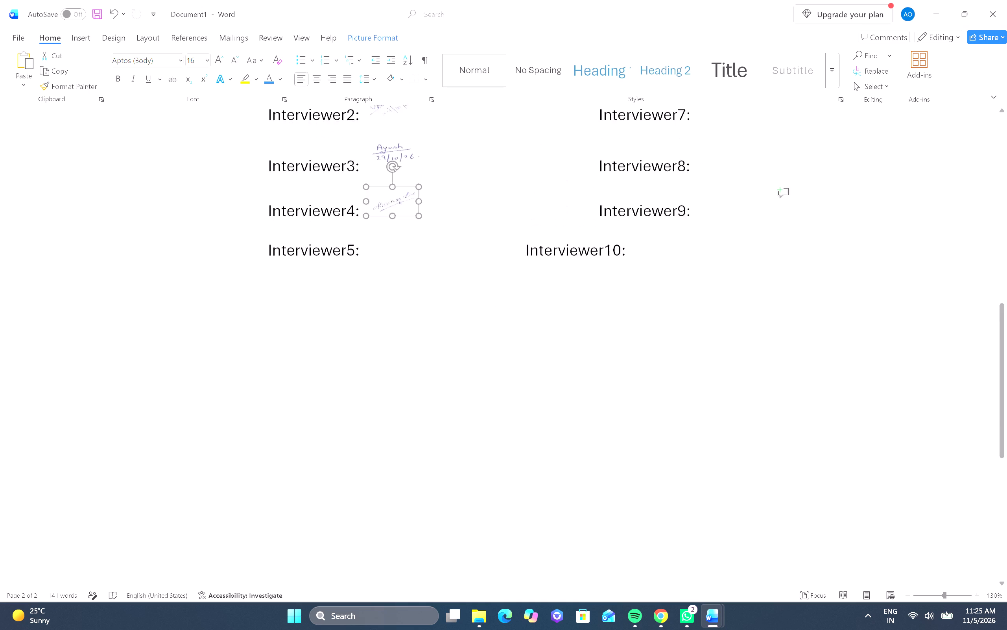
scroll(423, 239, up, 3)
drag(421, 329, 427, 328)
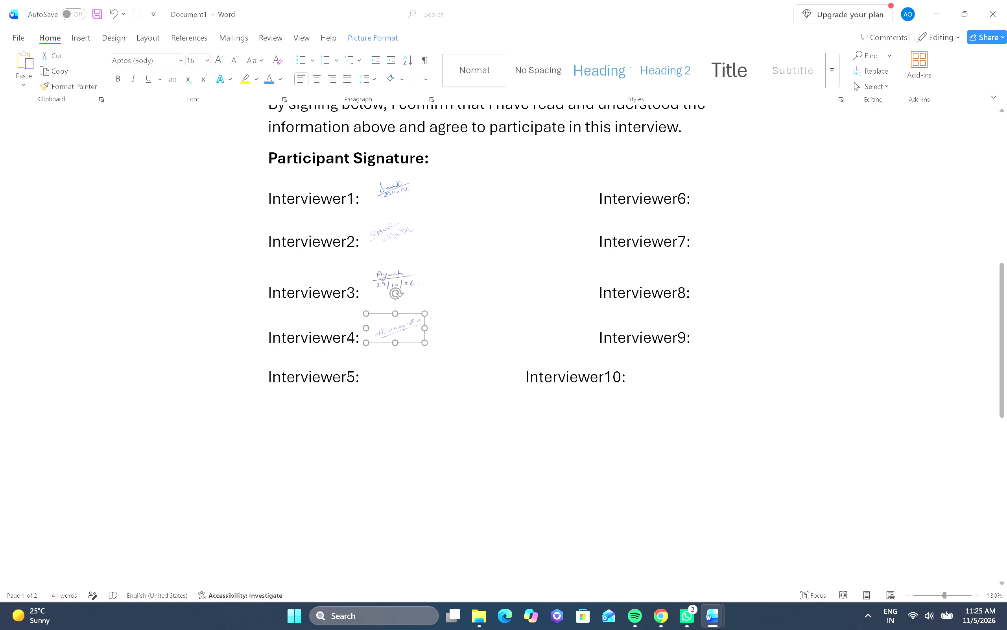
drag(427, 328, 428, 328)
Delete the Interviewer5 and Interviewer10 labels from the last line of the participant signature section.
click(429, 378)
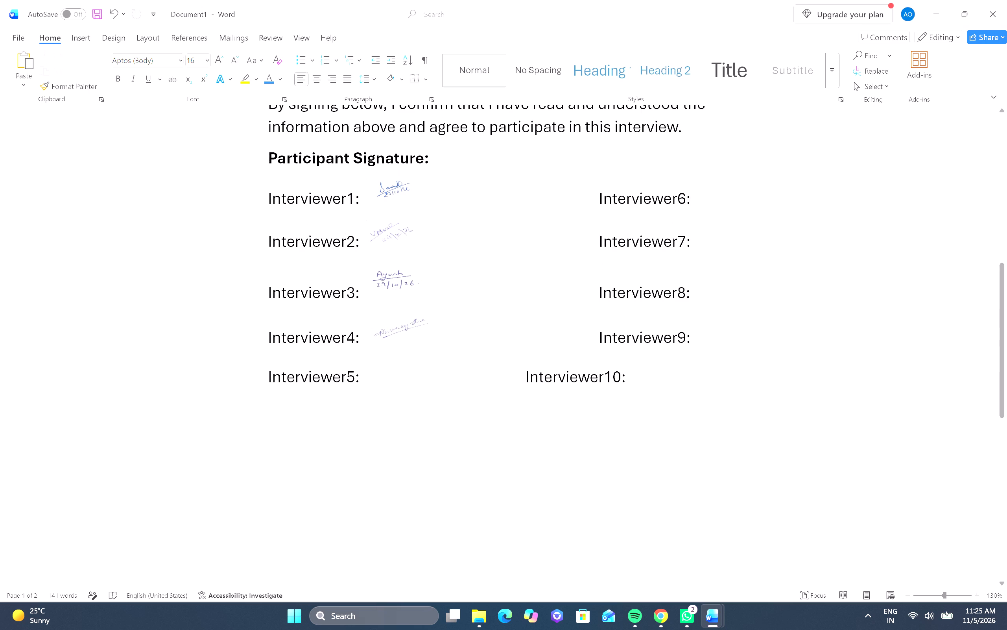
drag(642, 383, 283, 370)
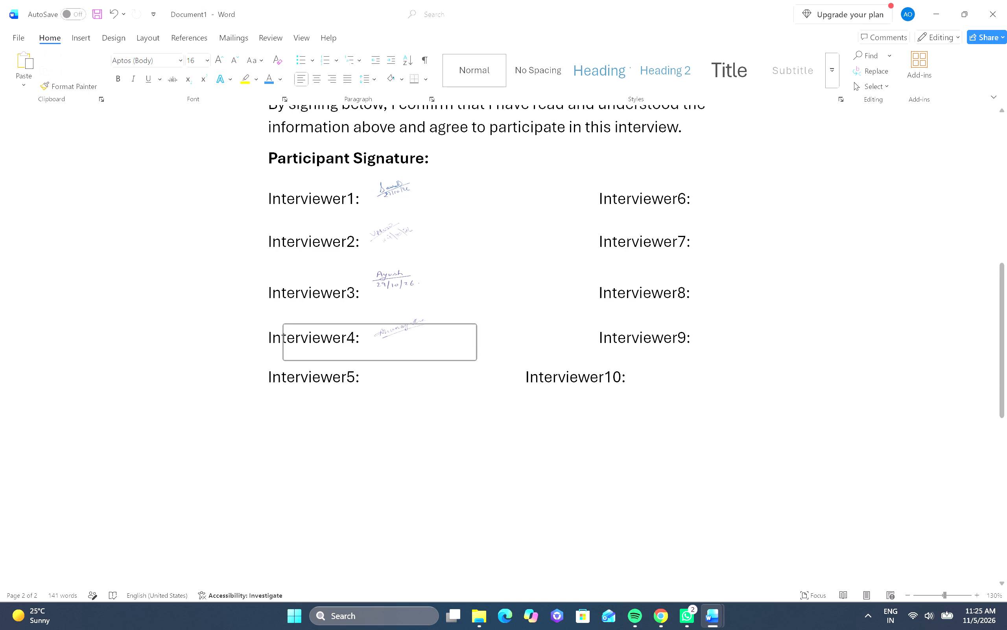
key(BackSpace)
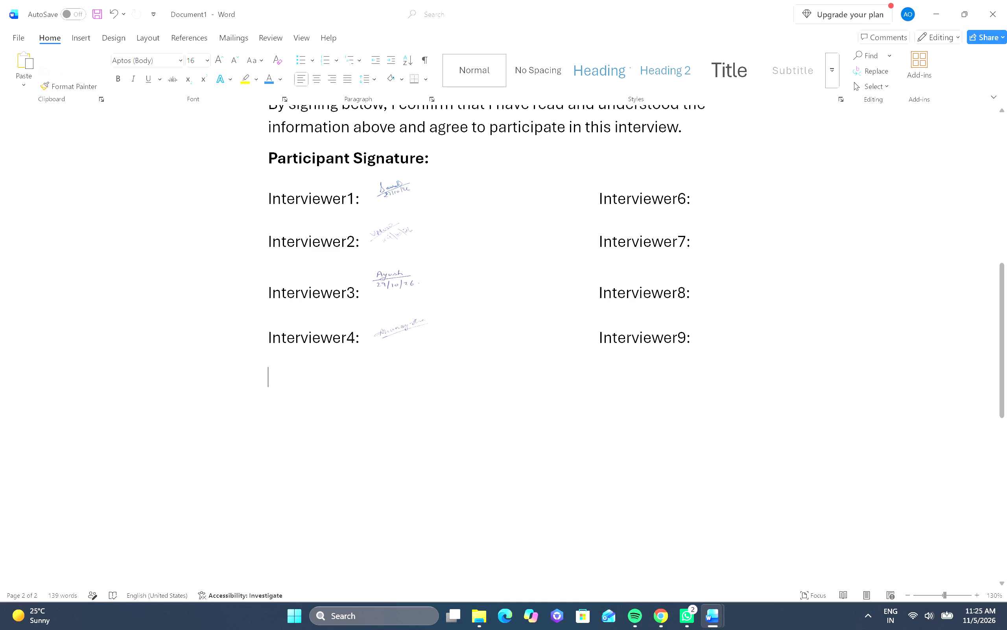
Move the Interviewer6 and Interviewer7 labels closer to the signatures by removing three tabs before each, keeping them aligned.
click(580, 200)
key(BackSpace)
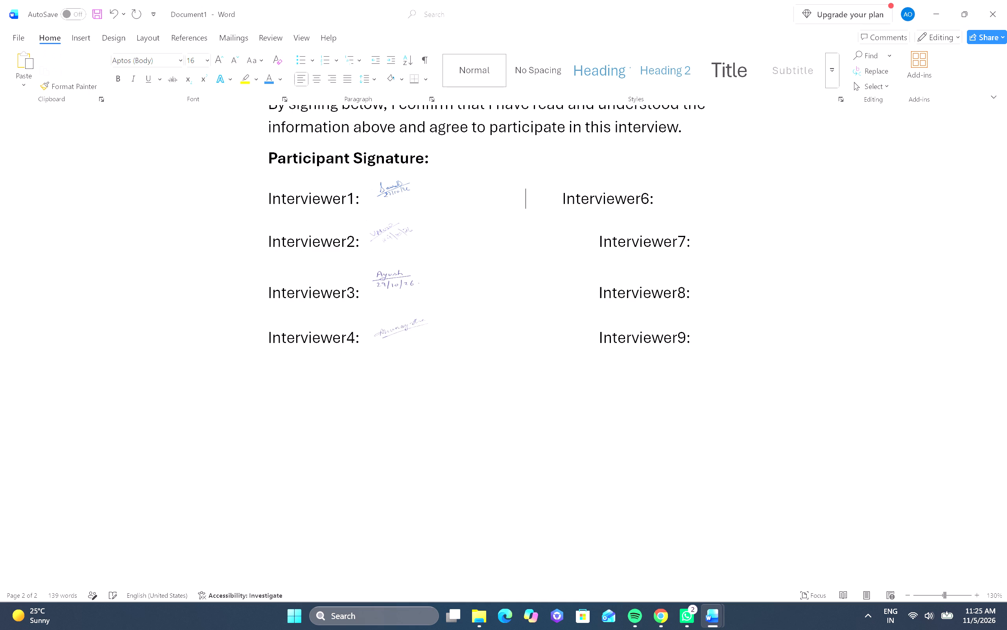
key(BackSpace)
key(BackSpace)
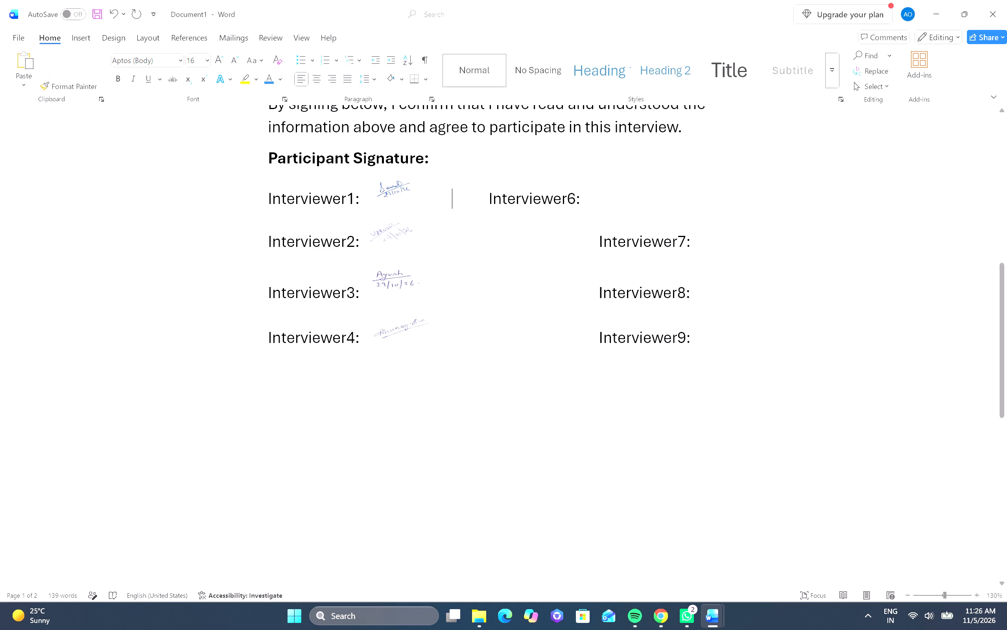
click(589, 246)
key(BackSpace)
key(BackSpace)
key(BackSpace)
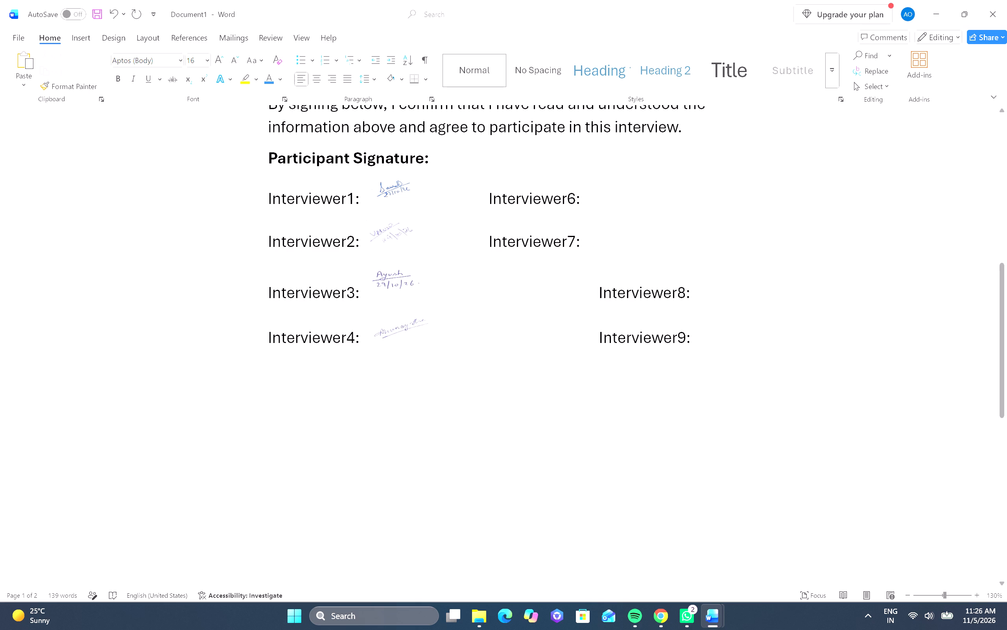
key(BackSpace)
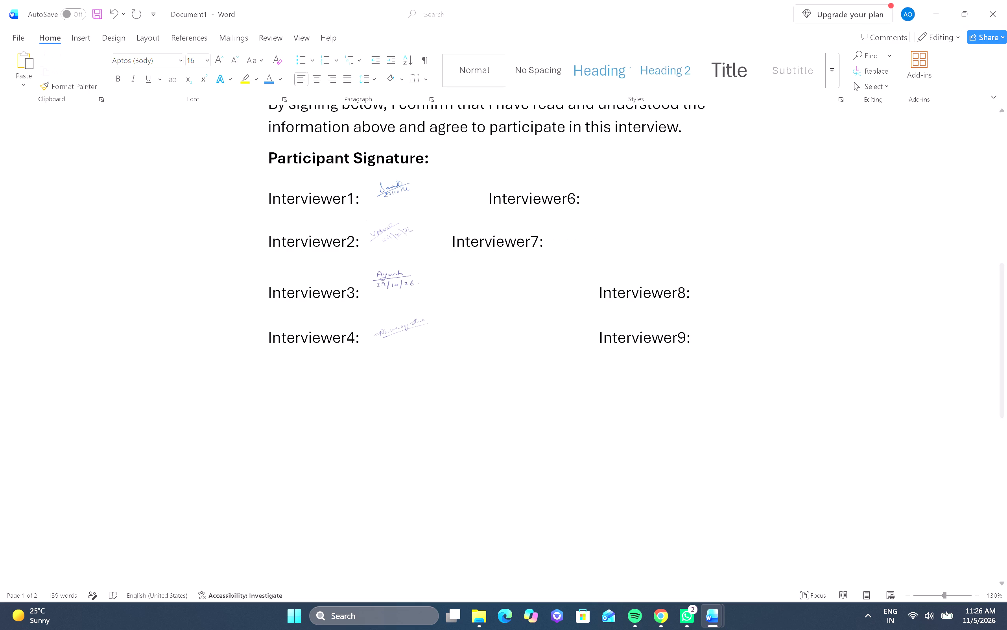
key(Tab)
Delete the spacing before the Interviewer8 label to bring it closer to the Interviewer3 entry.
click(595, 295)
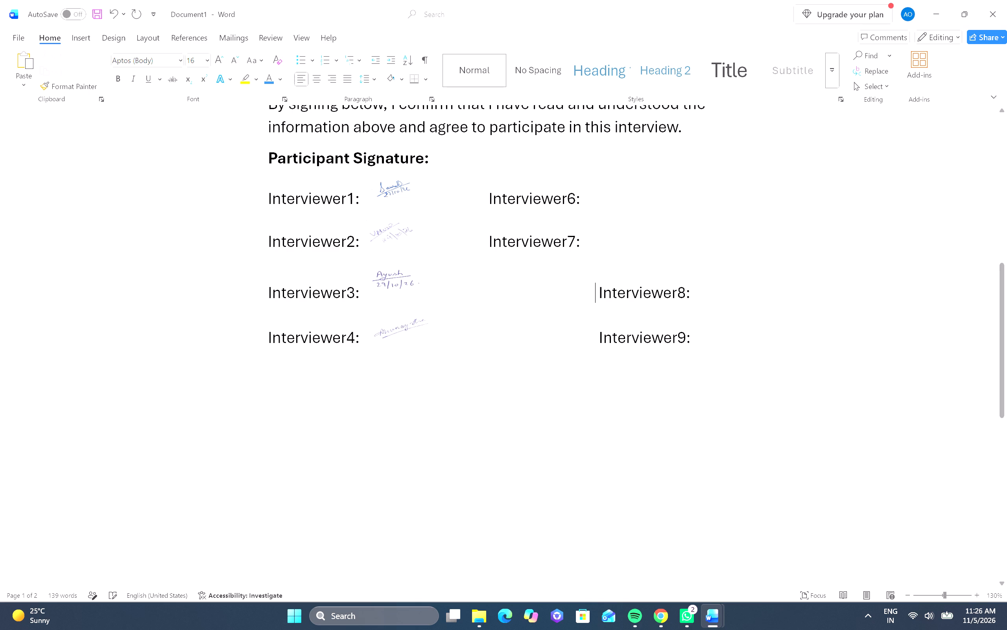
key(BackSpace)
key(BackSpace)
key(BackSpace)
key(BackSpace)
key(BackSpace)
key(BackSpace)
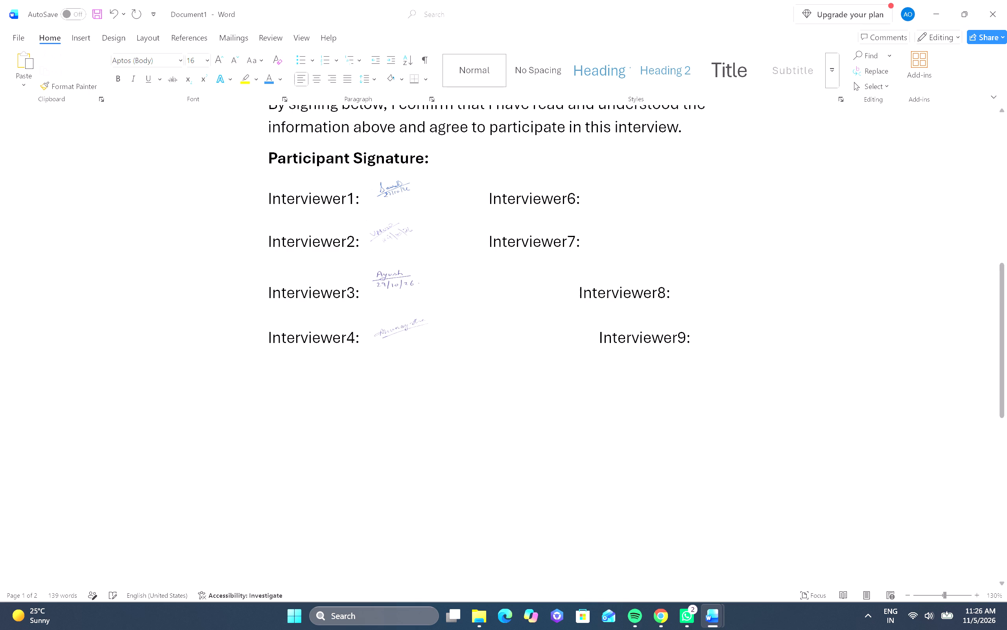
key(BackSpace)
key(BackSpace)
key(BackSpace)
key(BackSpace)
key(BackSpace)
key(BackSpace)
key(BackSpace)
key(BackSpace)
key(BackSpace)
key(BackSpace)
key(BackSpace)
key(BackSpace)
key(BackSpace)
key(BackSpace)
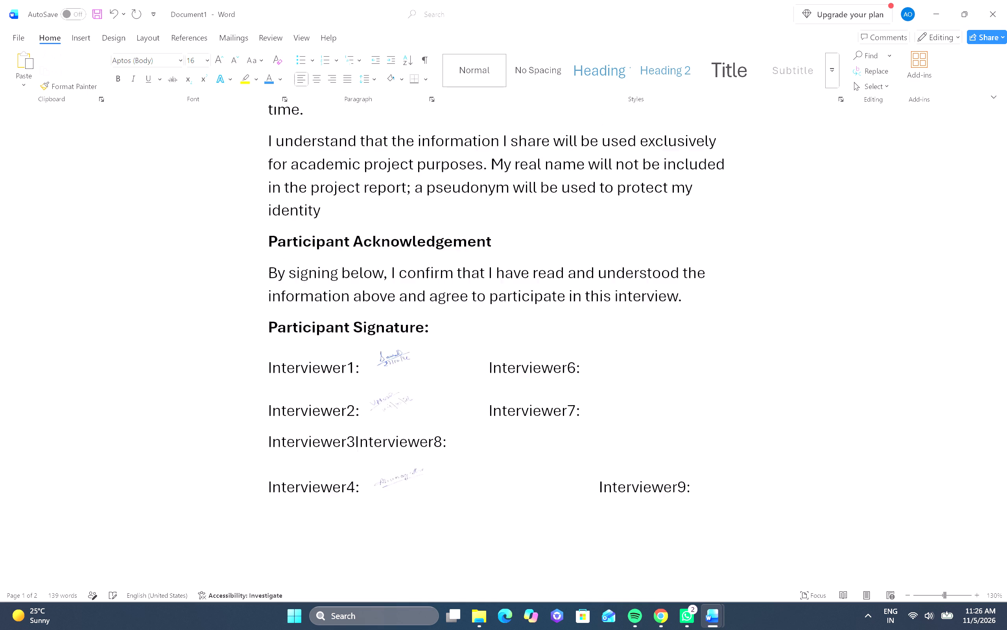
Undo the excess deletions on the Interviewer3 line to restore its colon and signature picture.
key(ctrl+z)
key(ctrl+z)
key(ctrl+z)
key(ctrl+z)
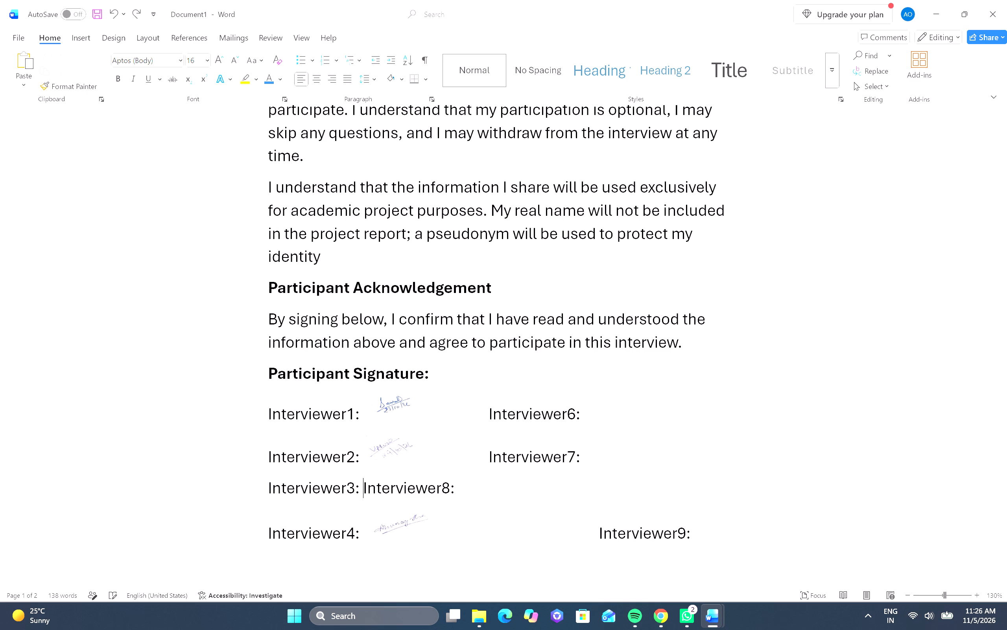
key(ctrl+z)
key(ctrl+z)
Line up the Interviewer8 label under Interviewer7 by adding one tab and deleting the stray space before the label.
key(Tab)
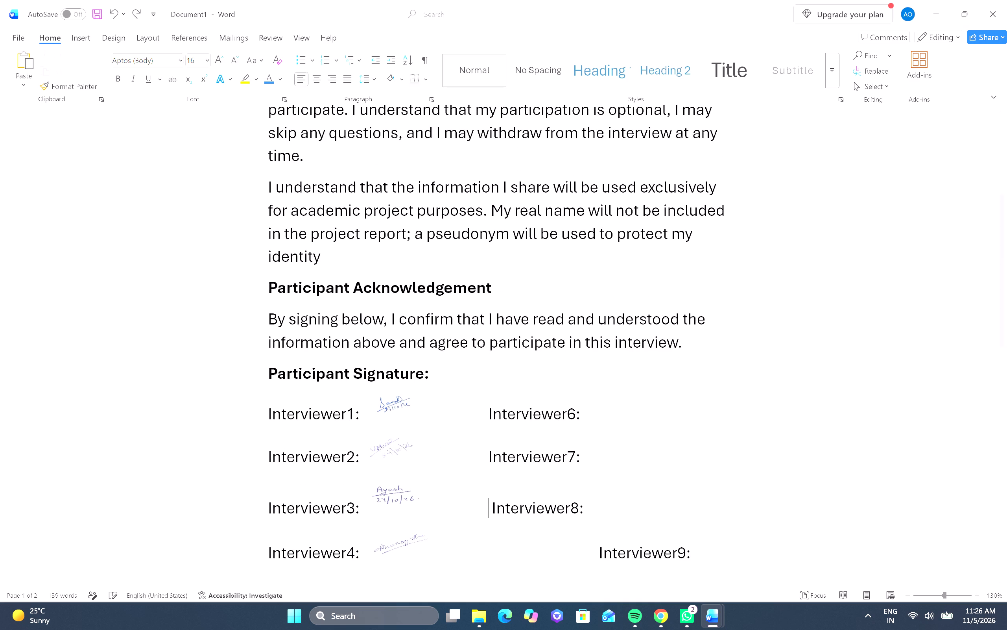
click(493, 511)
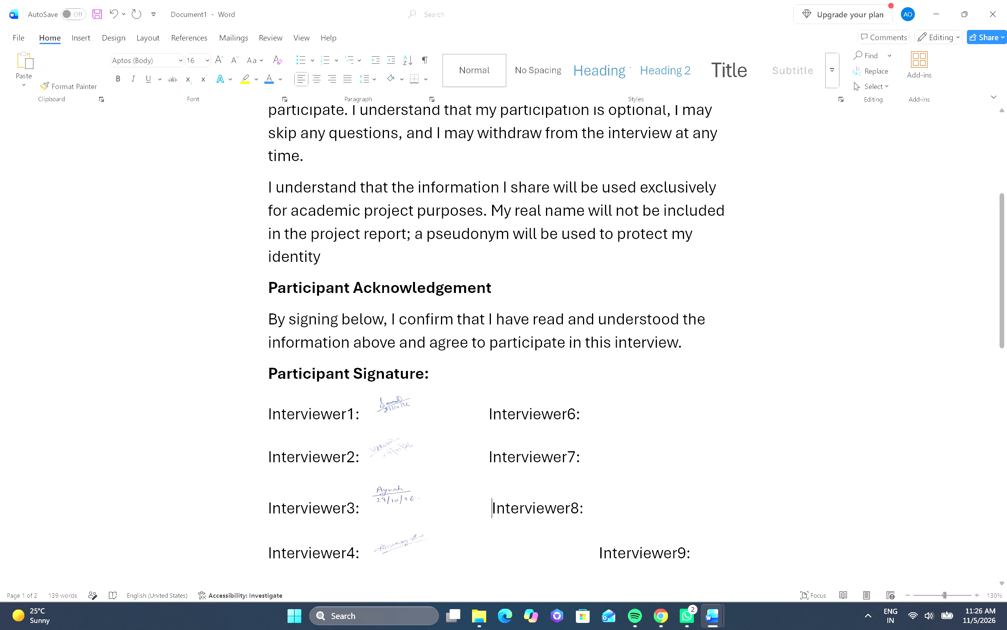
key(BackSpace)
Remove three tabs before the Interviewer9 label so that it lines up under Interviewer8.
click(598, 554)
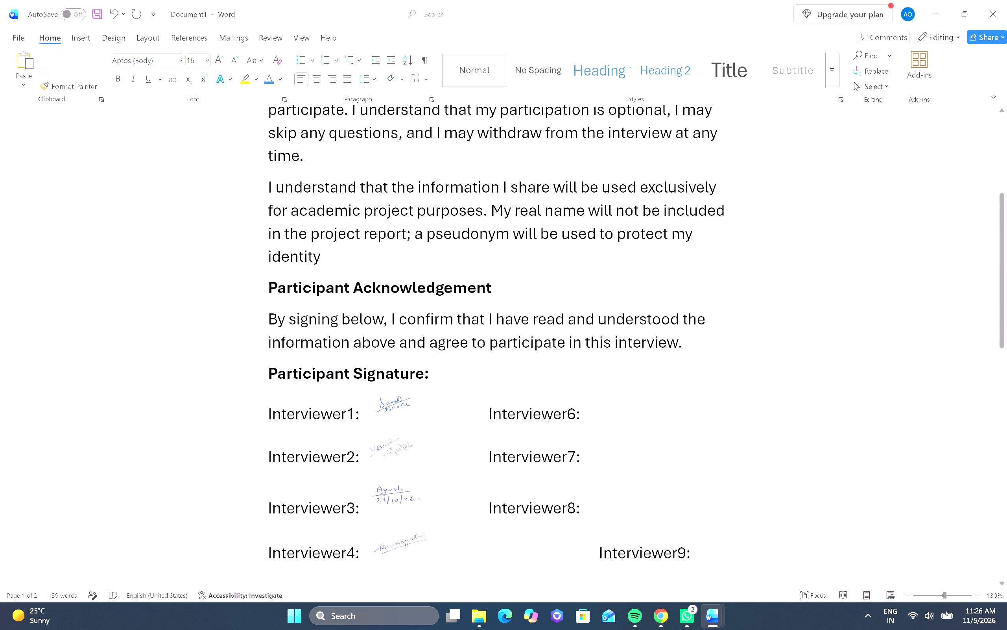
click(596, 554)
key(BackSpace)
key(BackSpace)
key(BackSpace)
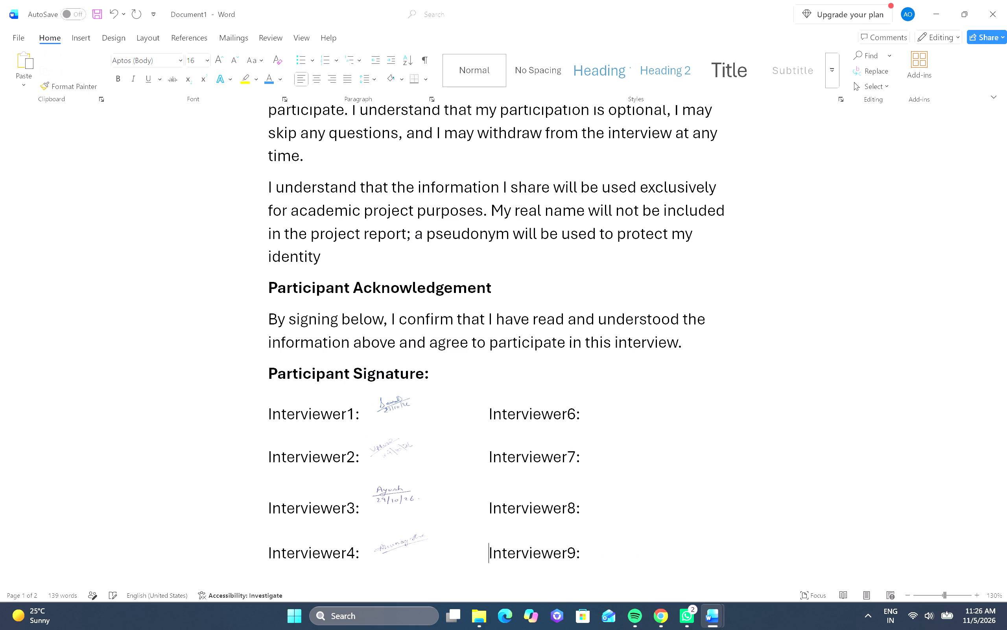
Move the Interviewer6, 7, 8 and 9 labels one tab stop closer to the signatures, keeping them in one column.
scroll(612, 547, down, 1)
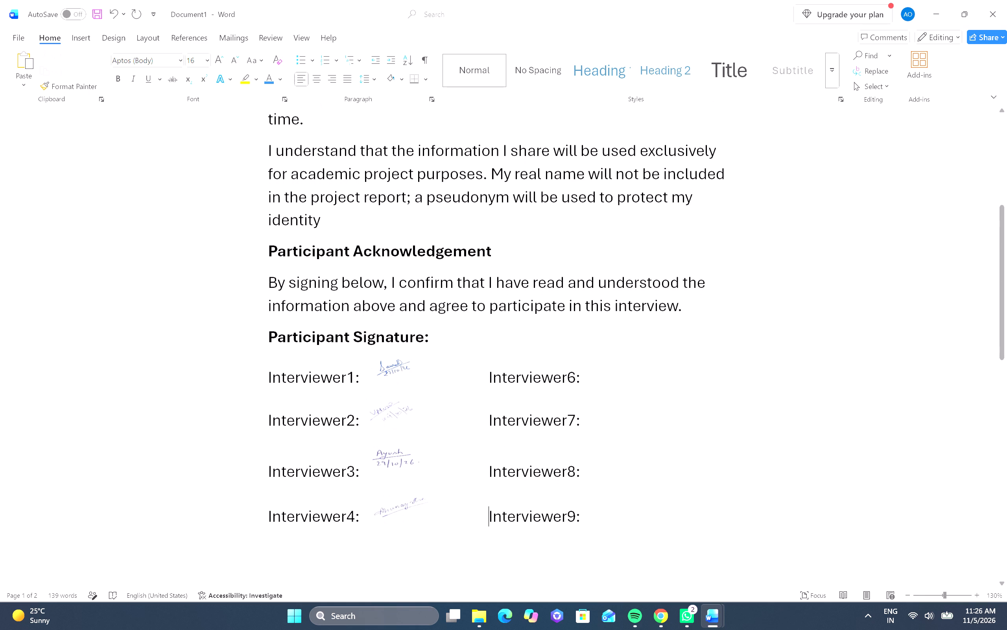
click(553, 452)
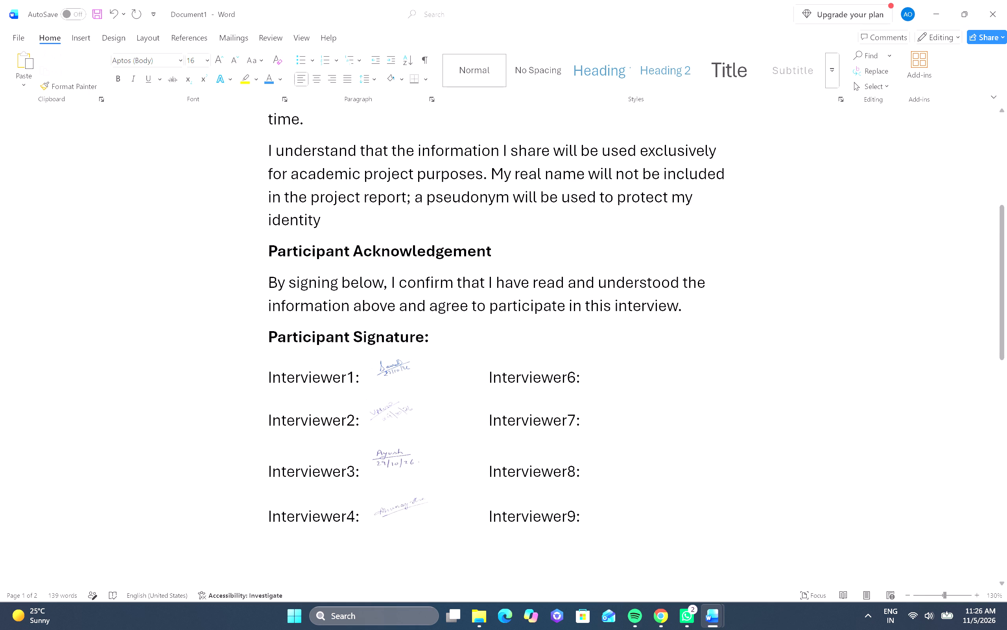
click(485, 377)
key(BackSpace)
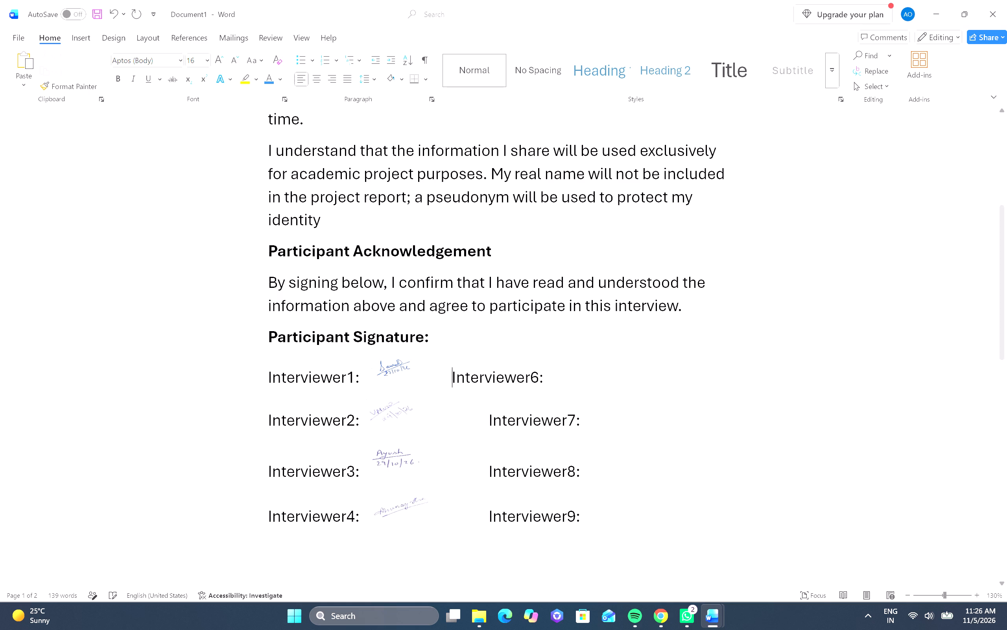
click(487, 422)
key(BackSpace)
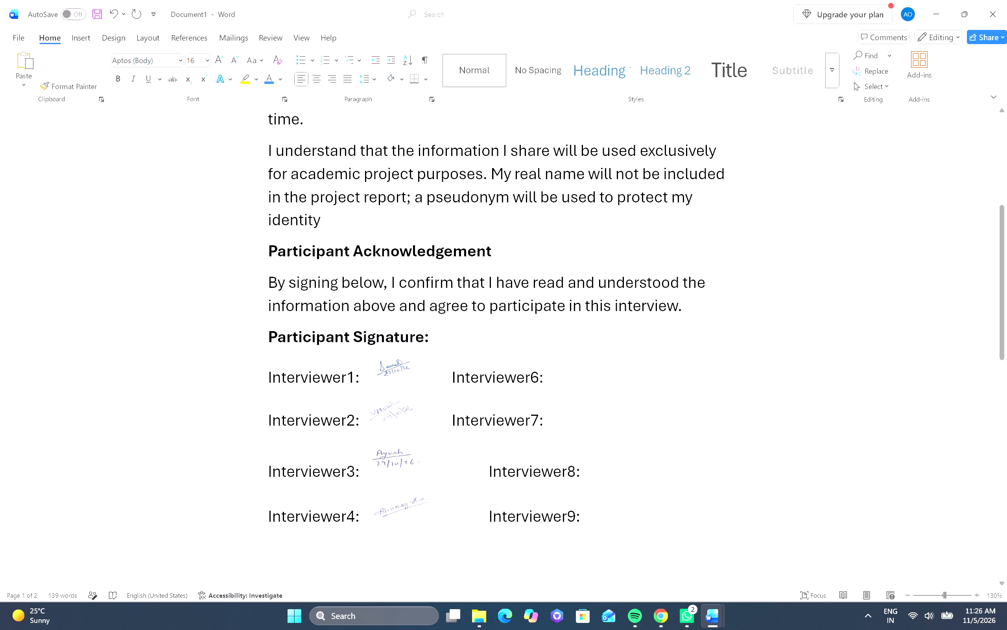
click(485, 472)
key(BackSpace)
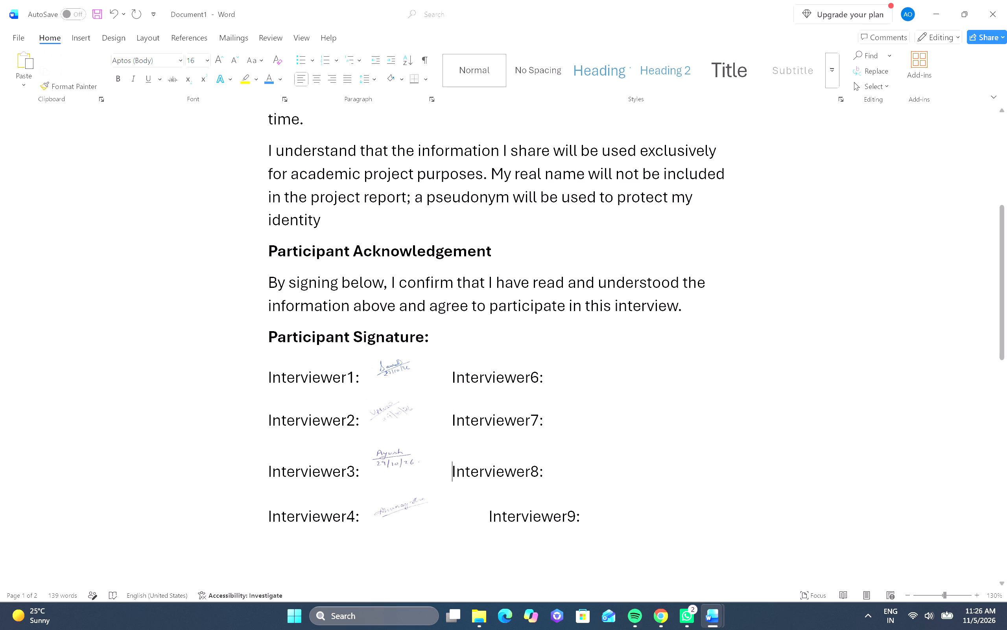
click(491, 518)
click(483, 517)
key(BackSpace)
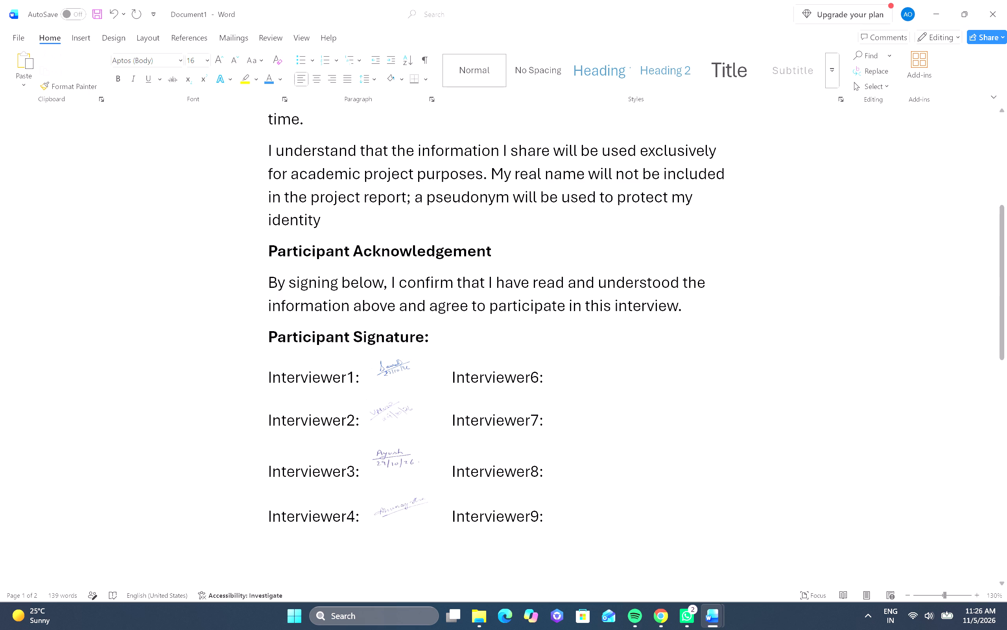
Renumber the first two labels in the second signature column as Interviewer5: and Interviewer6:.
click(531, 380)
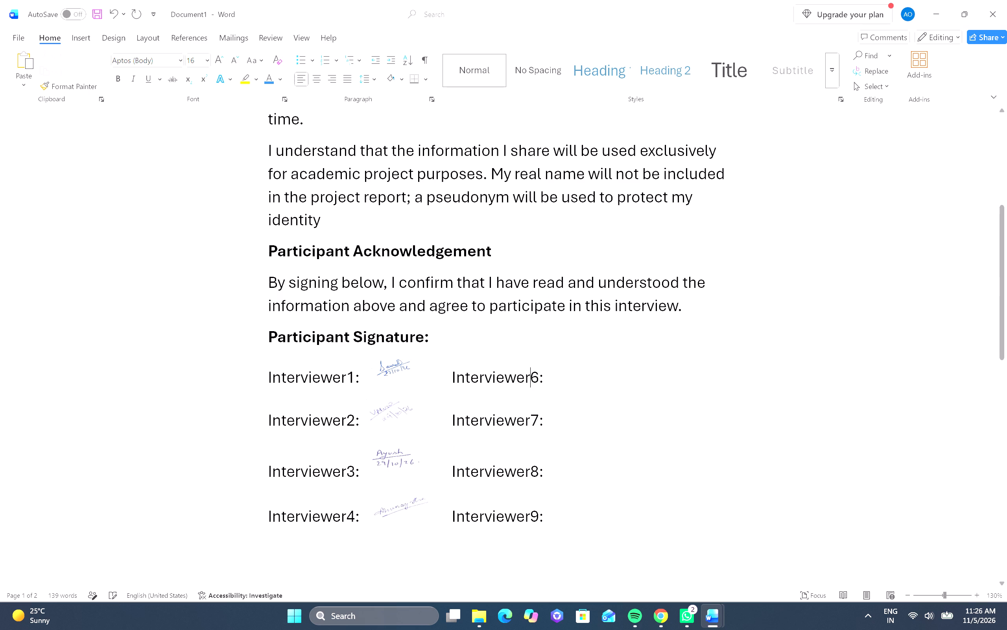
click(537, 379)
key(BackSpace)
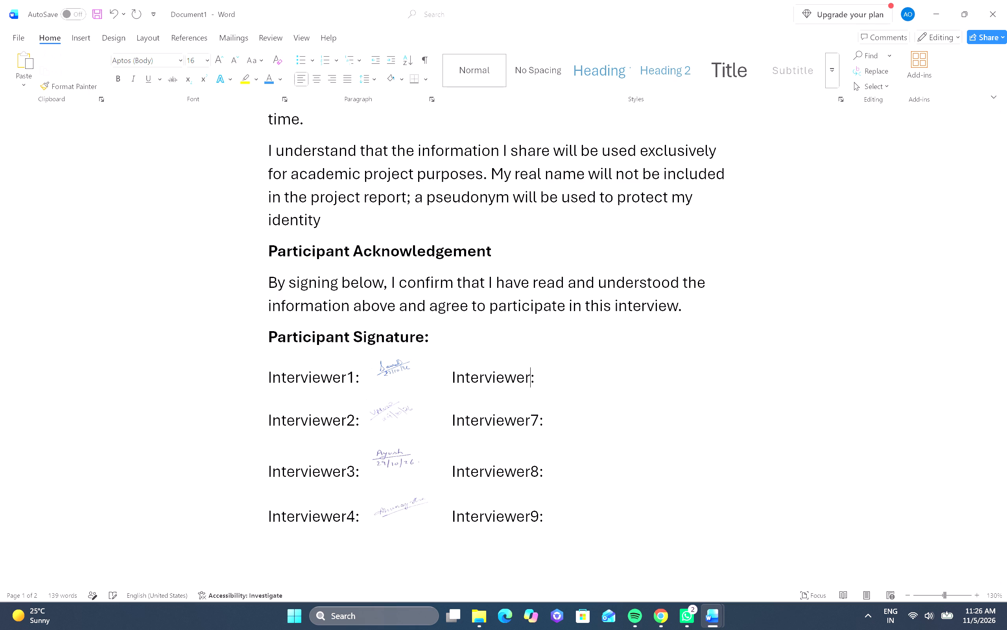
key(5)
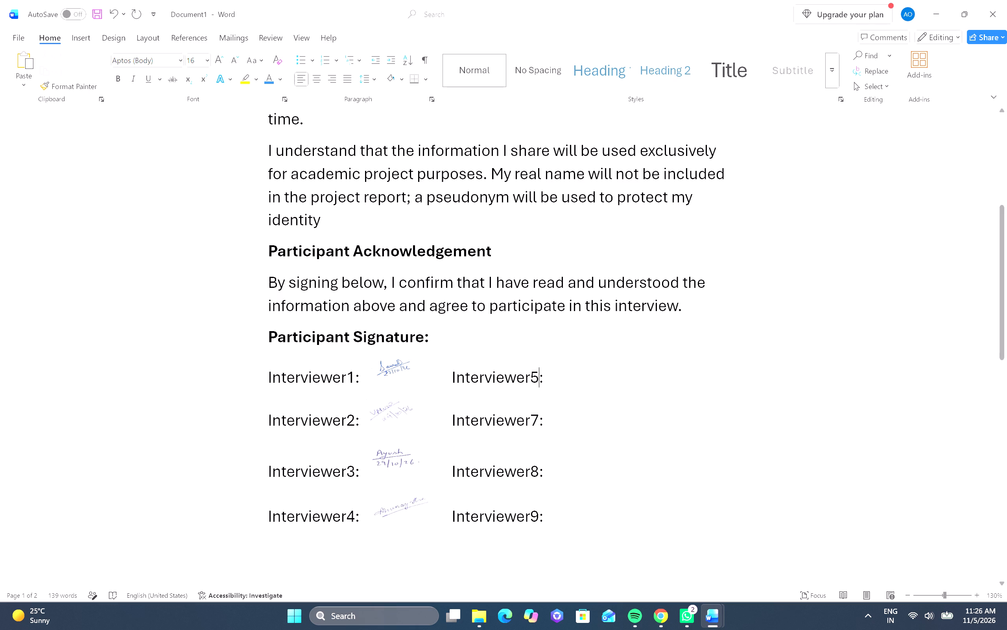
click(536, 423)
key(BackSpace)
key(Right)
key(BackSpace)
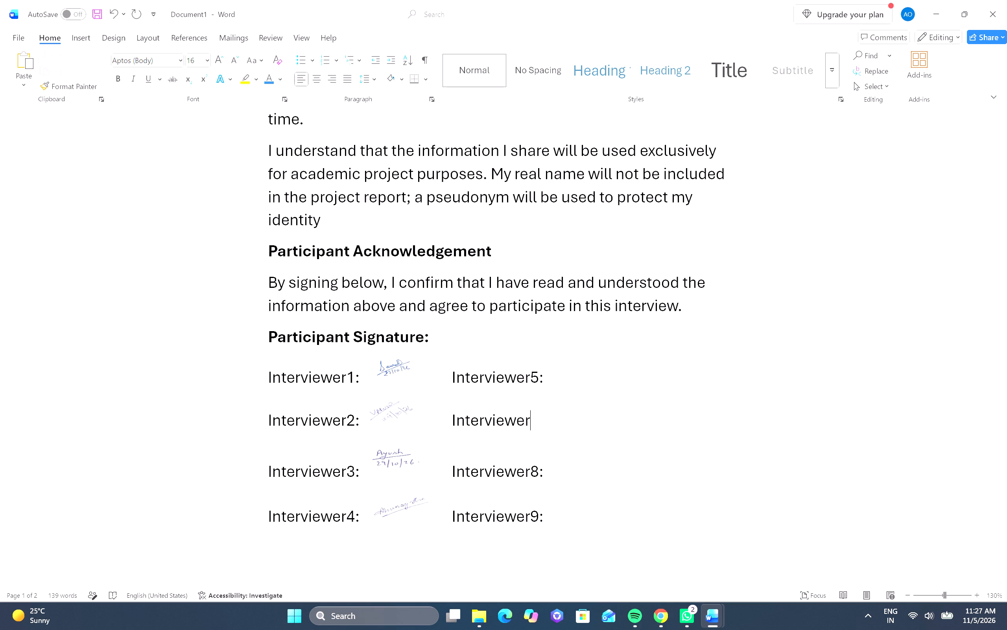
key(7)
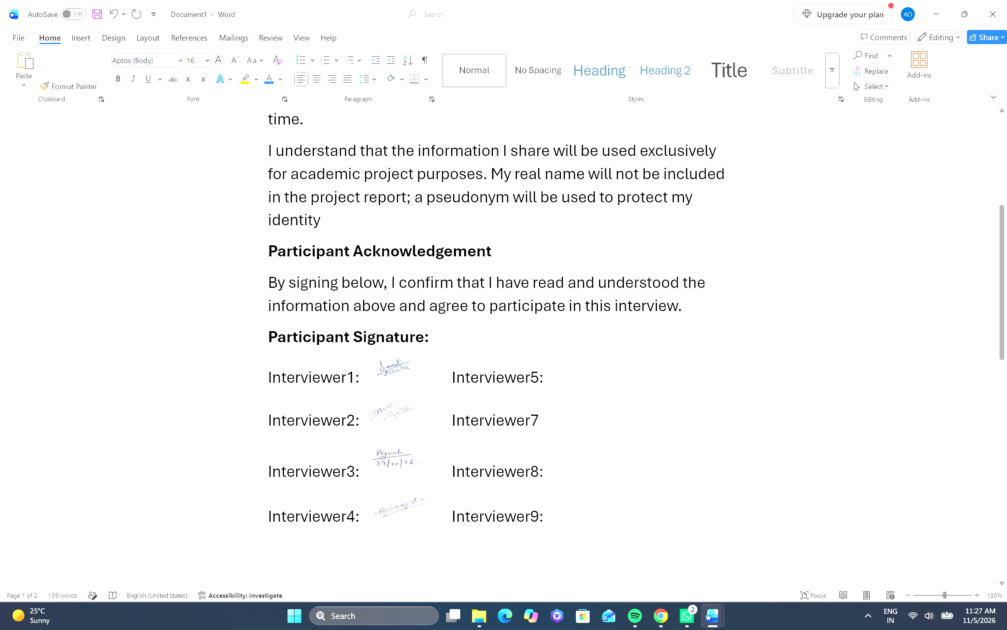
key(BackSpace)
key(6)
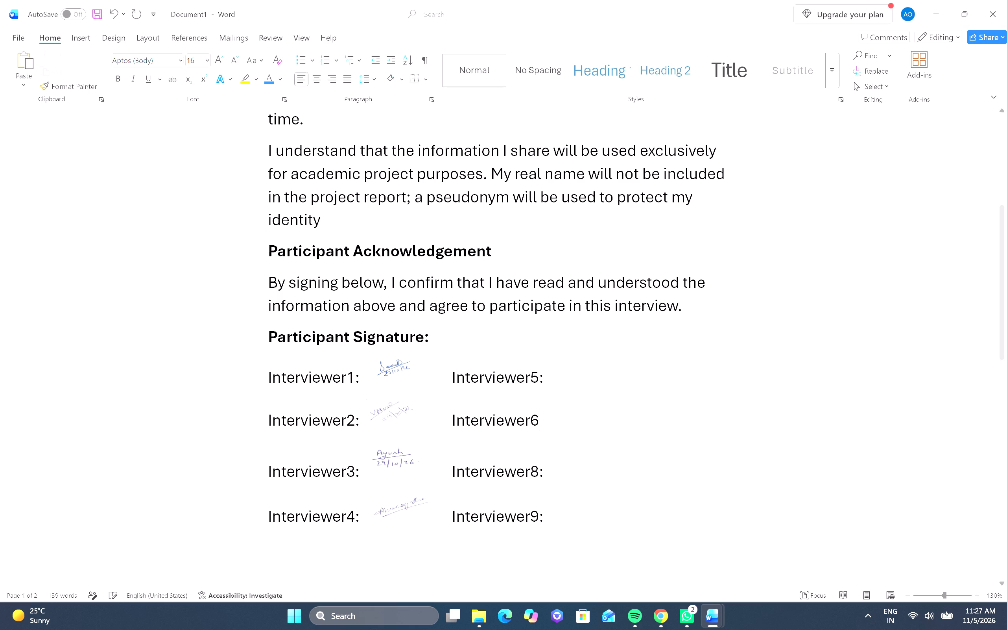
key(shift+colon)
Renumber the last two labels in the second signature column as Interviewer7: and Interviewer8:.
click(535, 476)
key(BackSpace)
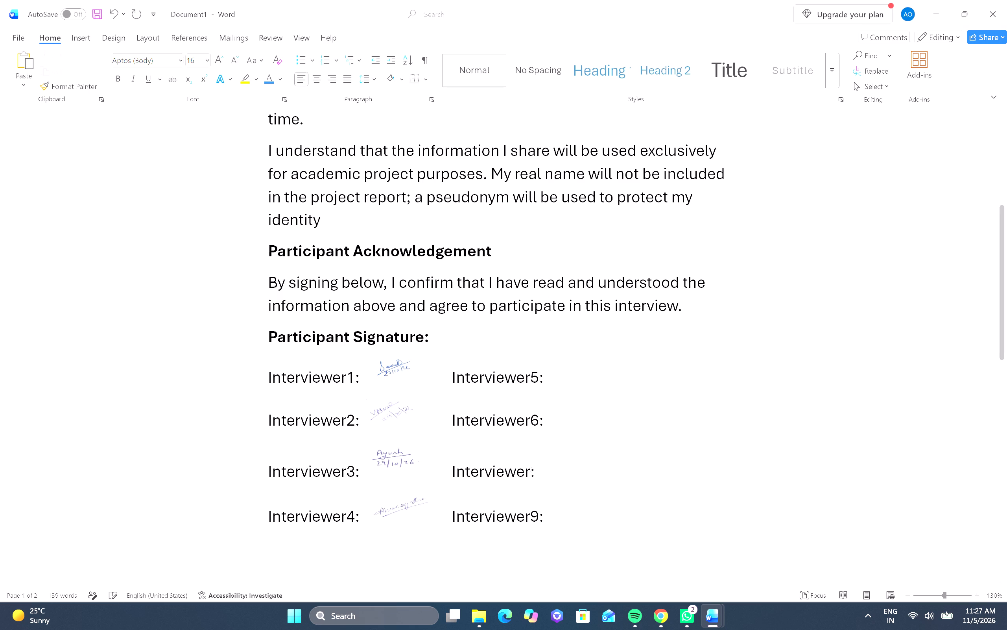
key(7)
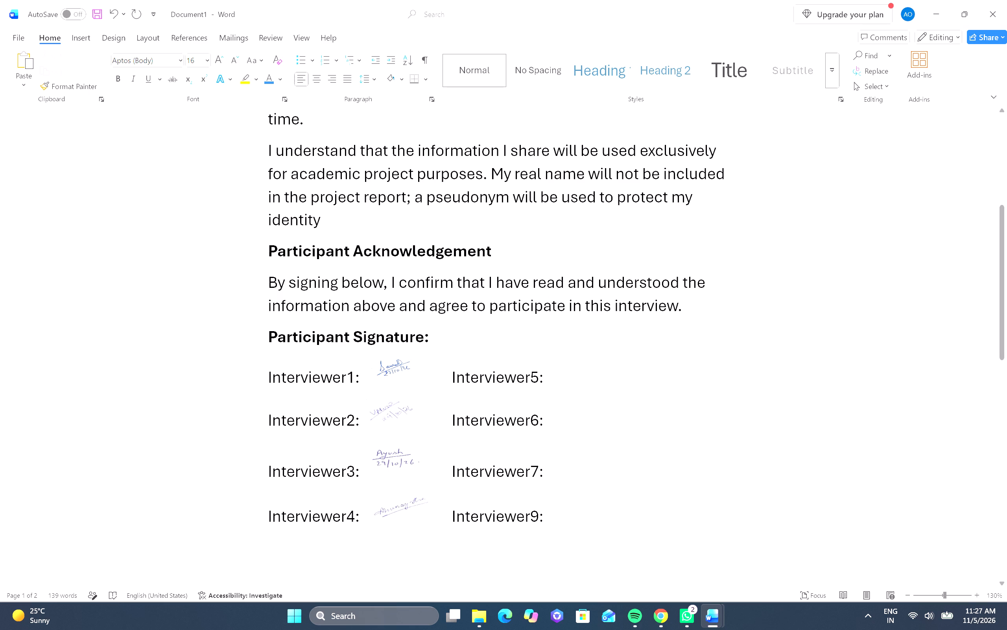
click(539, 514)
key(BackSpace)
key(8)
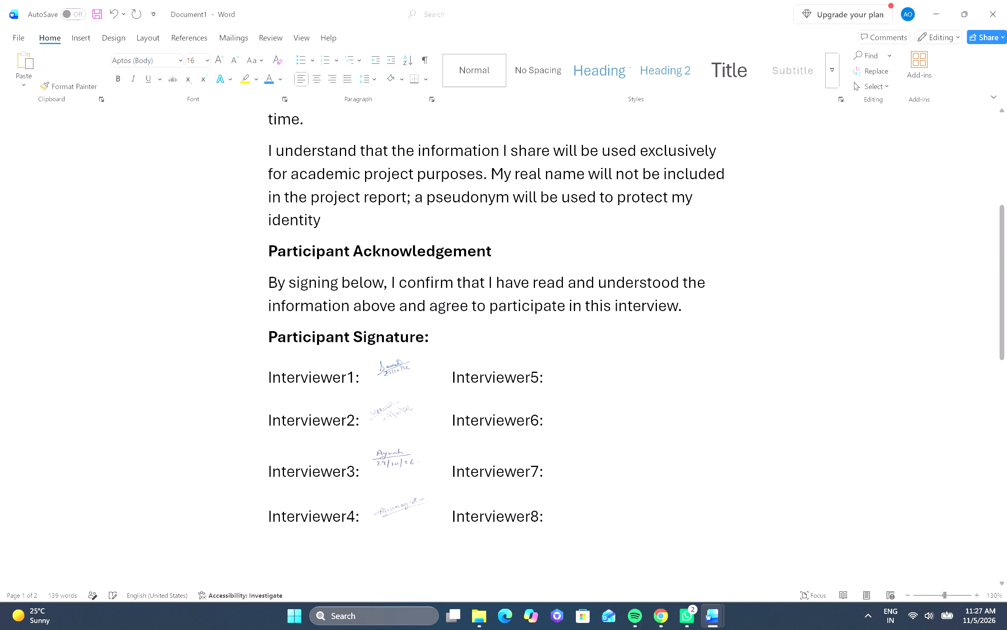
Bring up the paste options at the end of the Interviewer5 line.
click(554, 382)
right_click(554, 382)
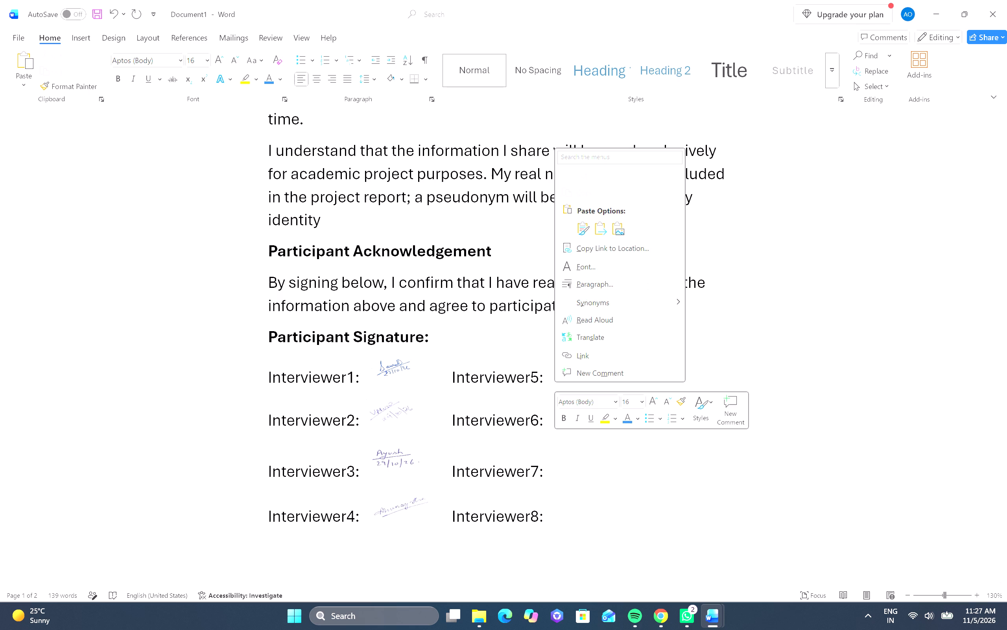
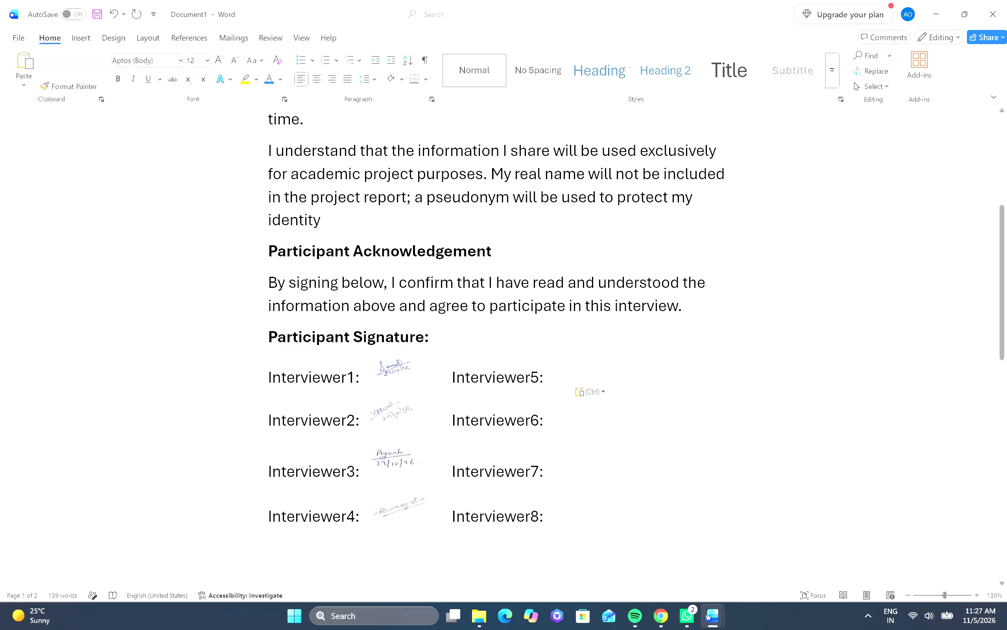
Paste the copied signature as a picture at the end of the Interviewer5 line.
click(587, 397)
click(612, 418)
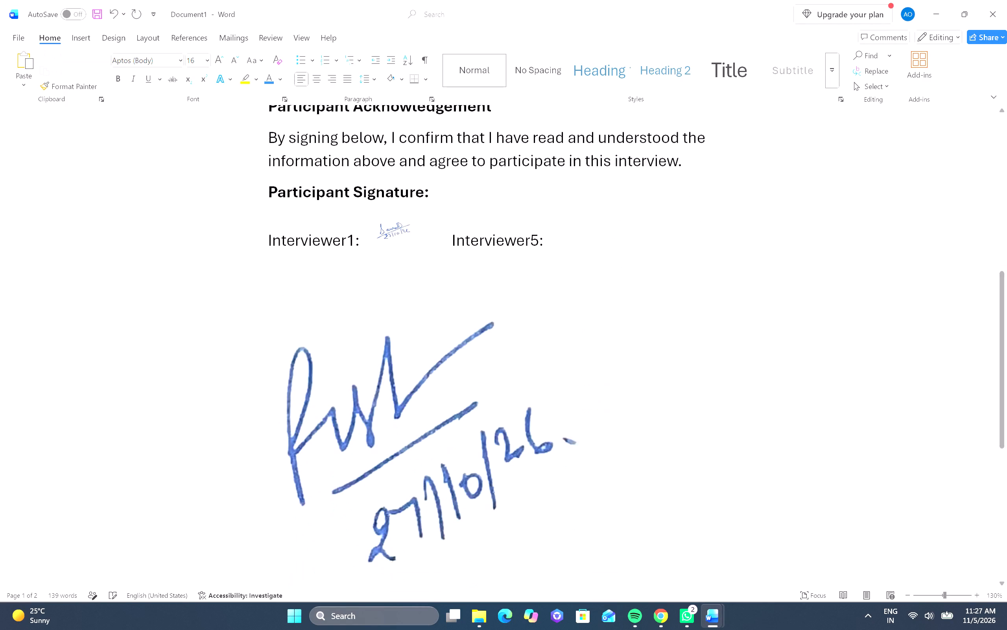
Shrink the Interviewer5 signature picture to label size, about 0.32" high and 0.84" wide, so it fits beside its label.
click(537, 499)
drag(590, 565, 438, 386)
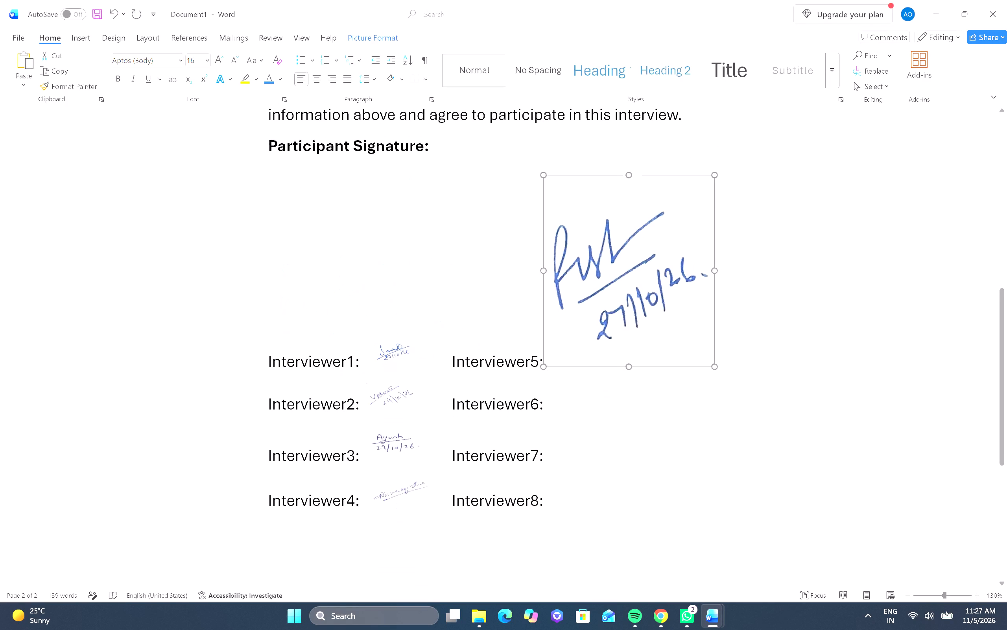
drag(438, 386, 419, 289)
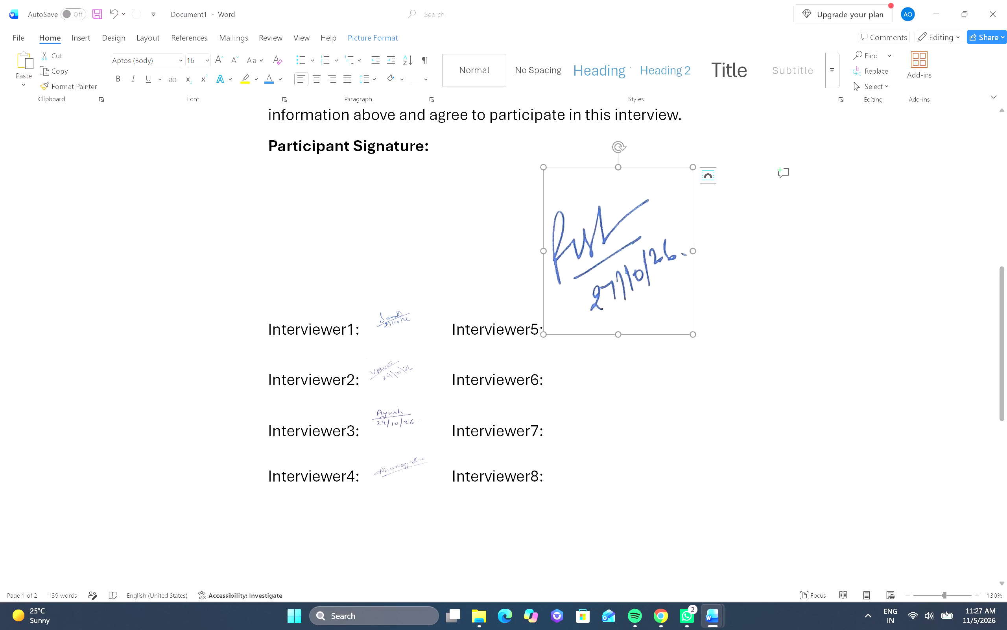
drag(690, 165, 687, 171)
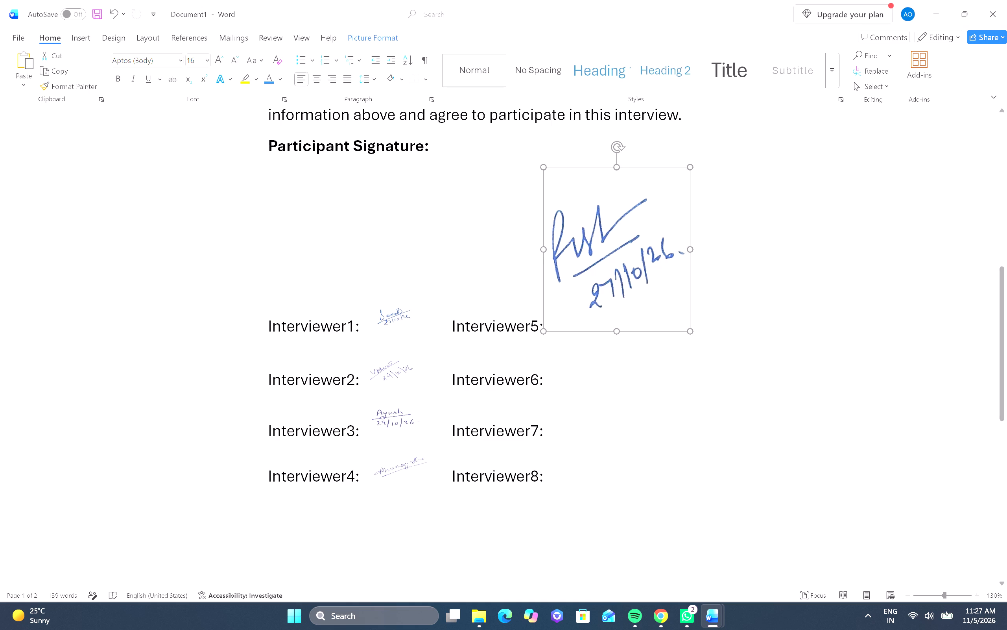
drag(687, 171, 546, 242)
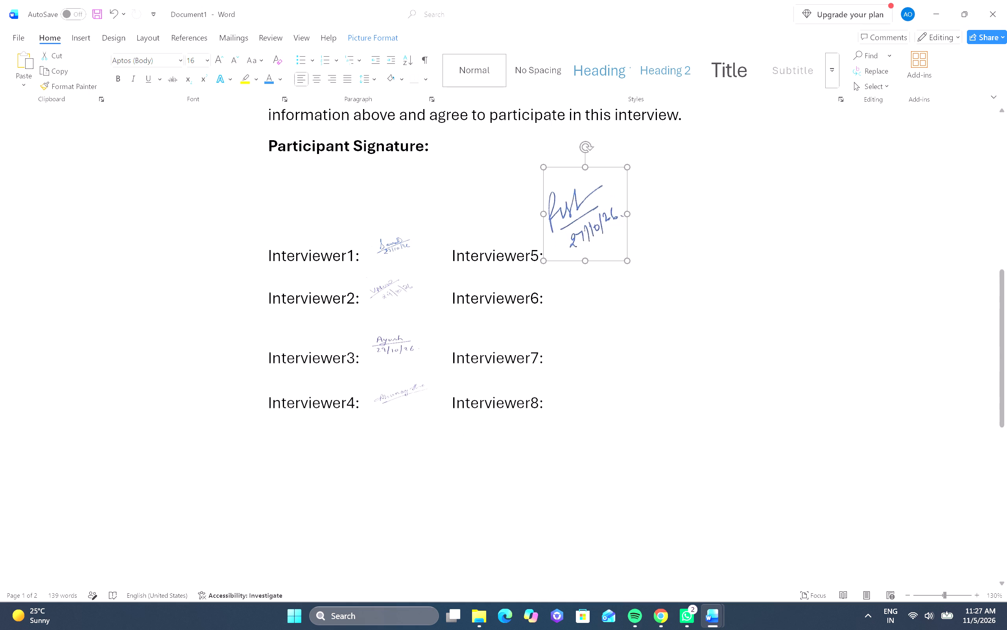
drag(546, 242, 528, 236)
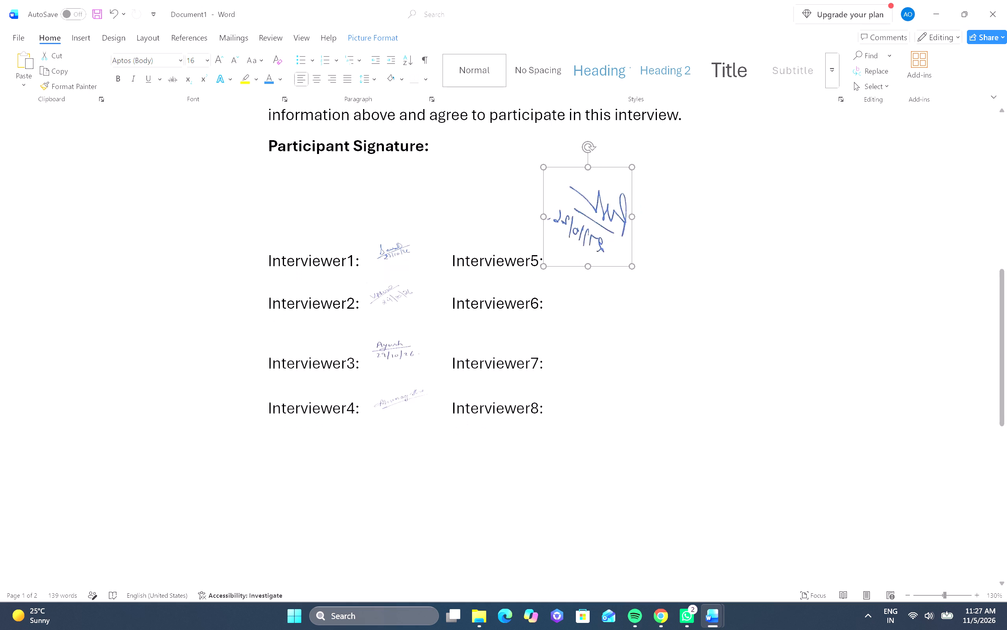
drag(528, 236, 498, 250)
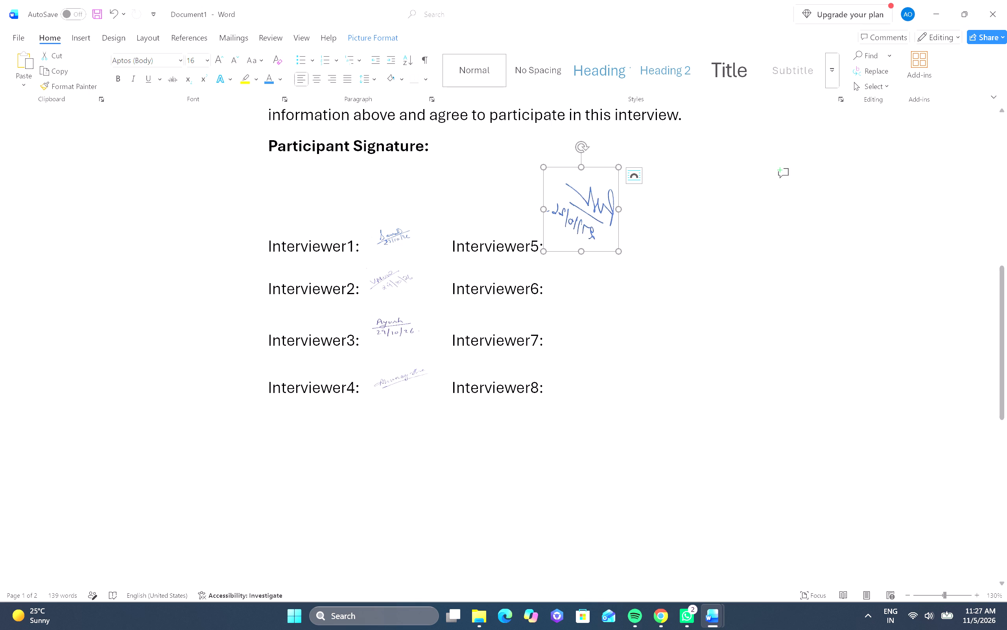
drag(619, 250, 578, 204)
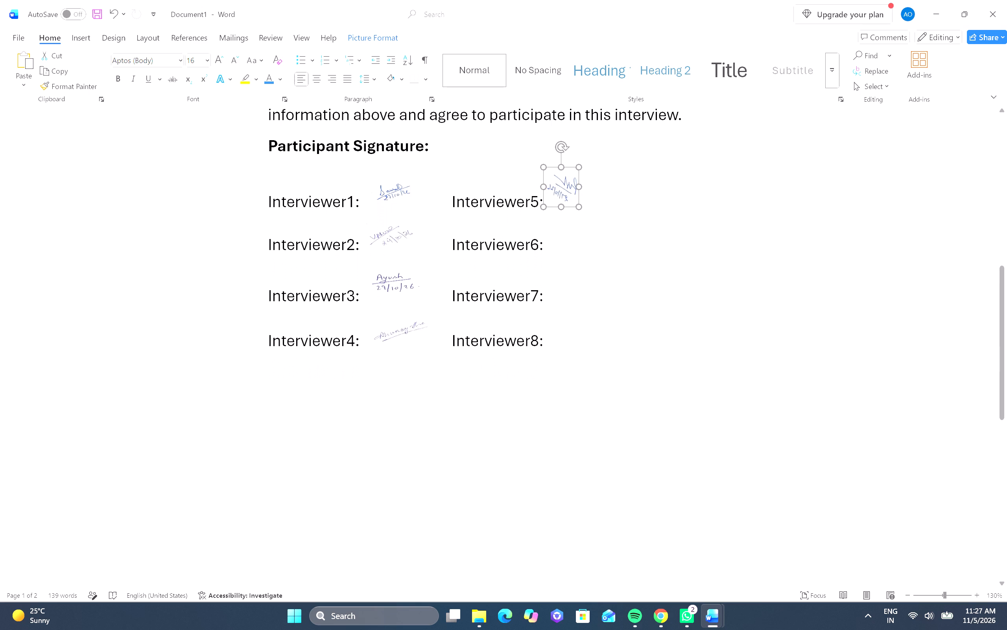
drag(578, 204, 564, 188)
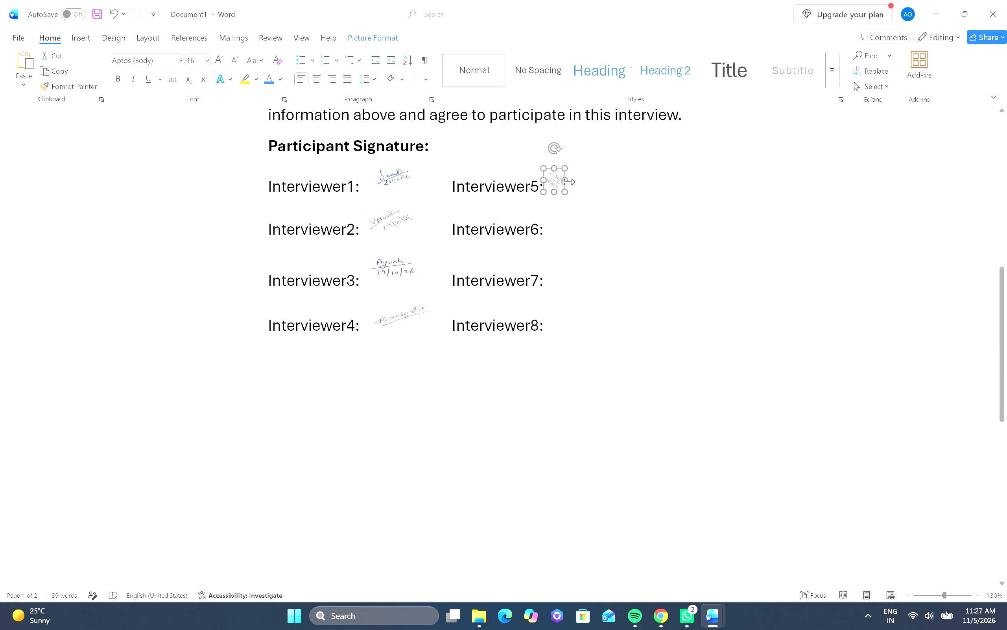
drag(566, 179, 608, 183)
click(626, 177)
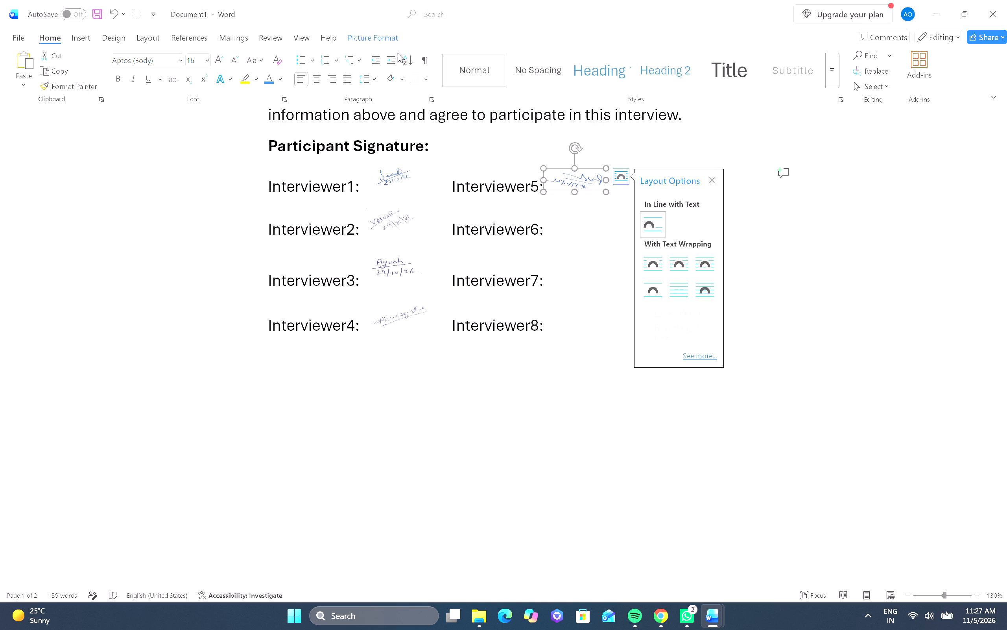
Flip the Interviewer5 signature picture horizontally so it reads the right way round.
click(394, 42)
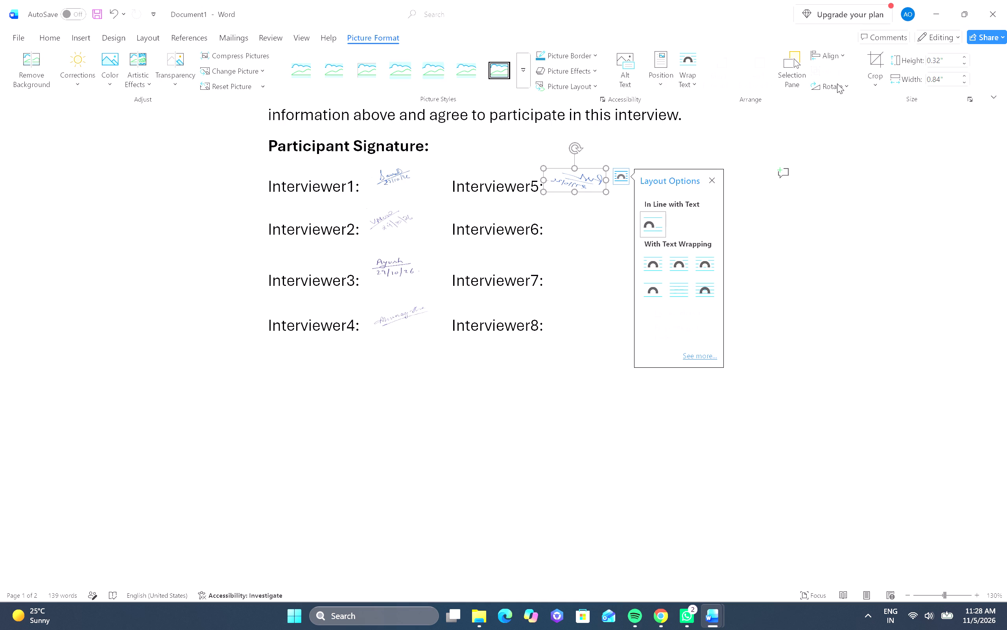
click(837, 83)
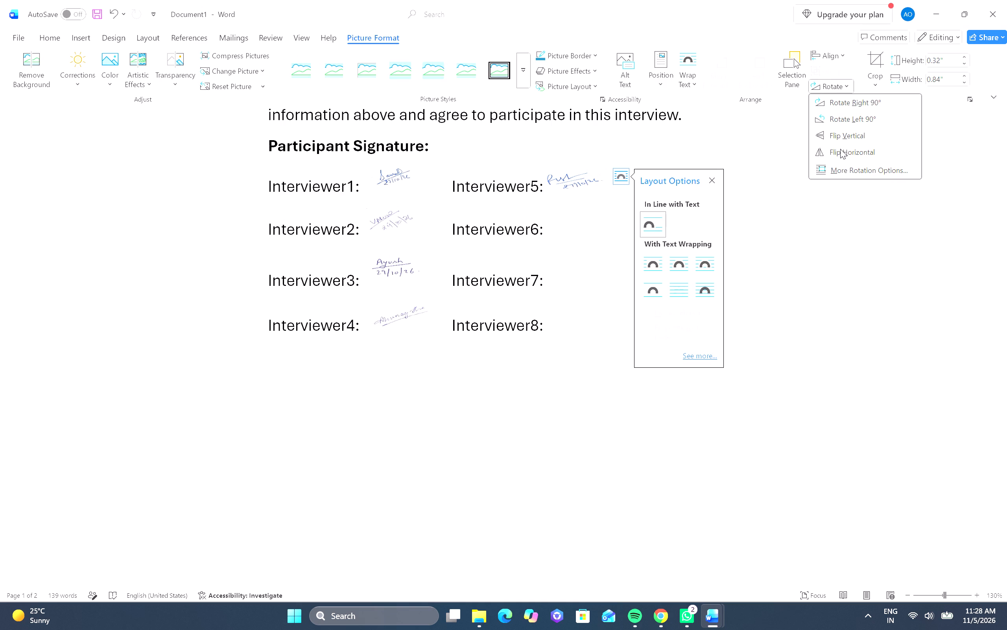
click(840, 149)
Place the insertion point at the end of the Interviewer6 line and switch to WhatsApp for the next signature picture.
click(561, 226)
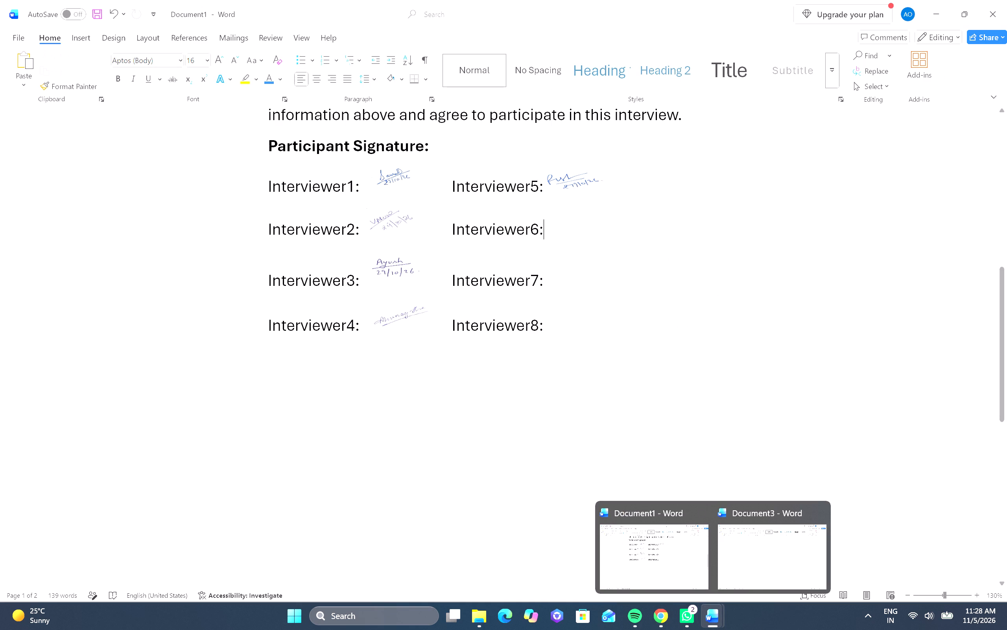
click(657, 623)
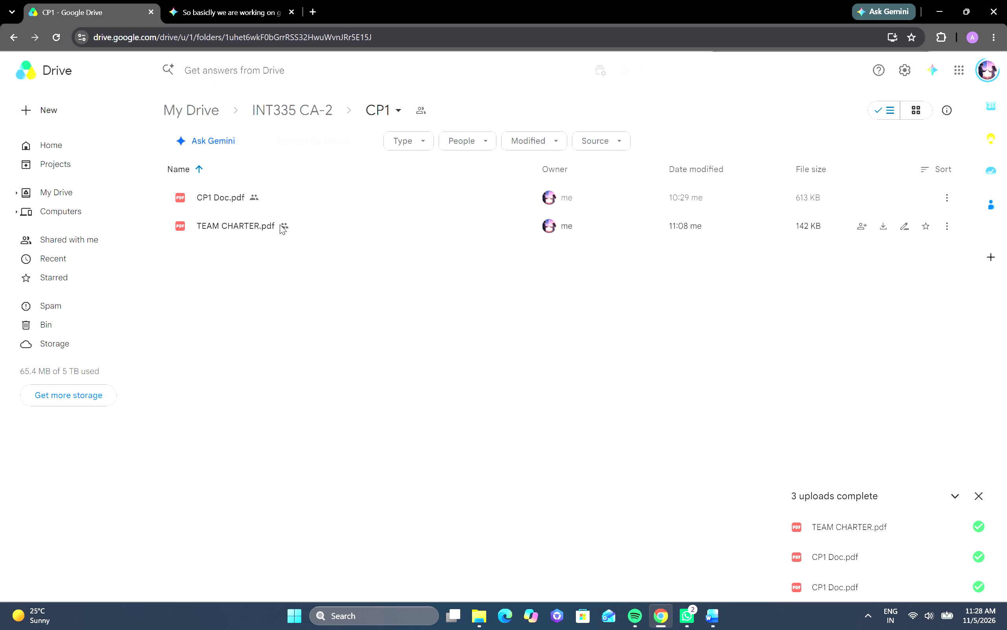
click(658, 611)
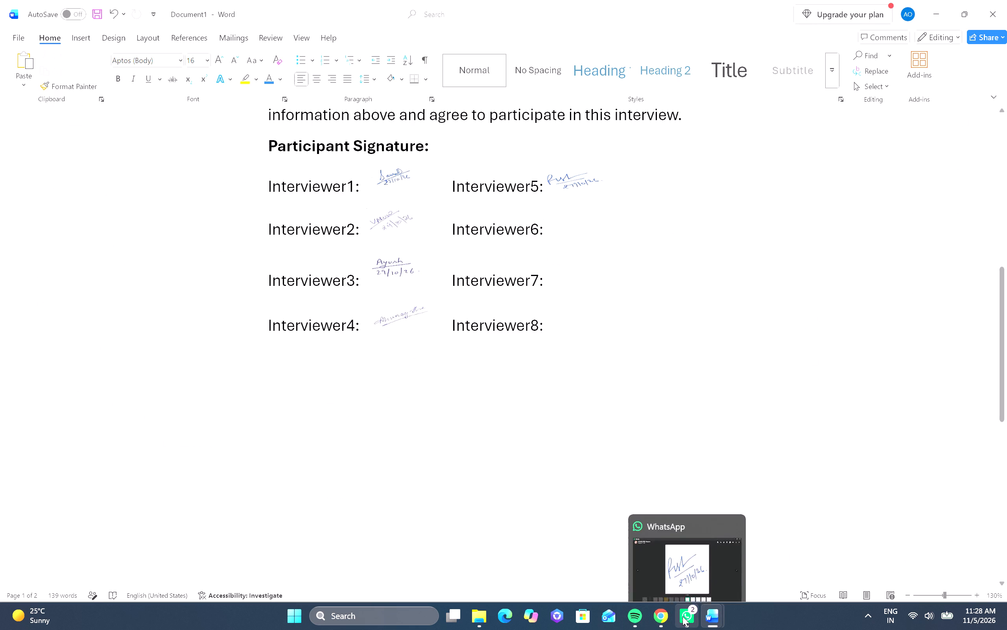
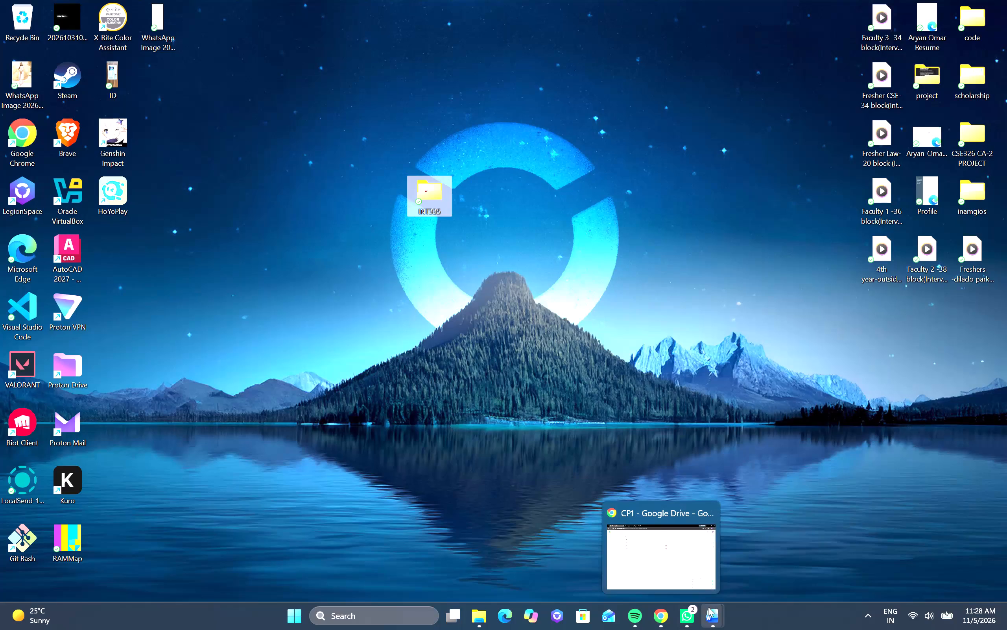
Switch to Document1 in Word and paste the copied signature as a picture at the end of the Interviewer6 line.
click(708, 607)
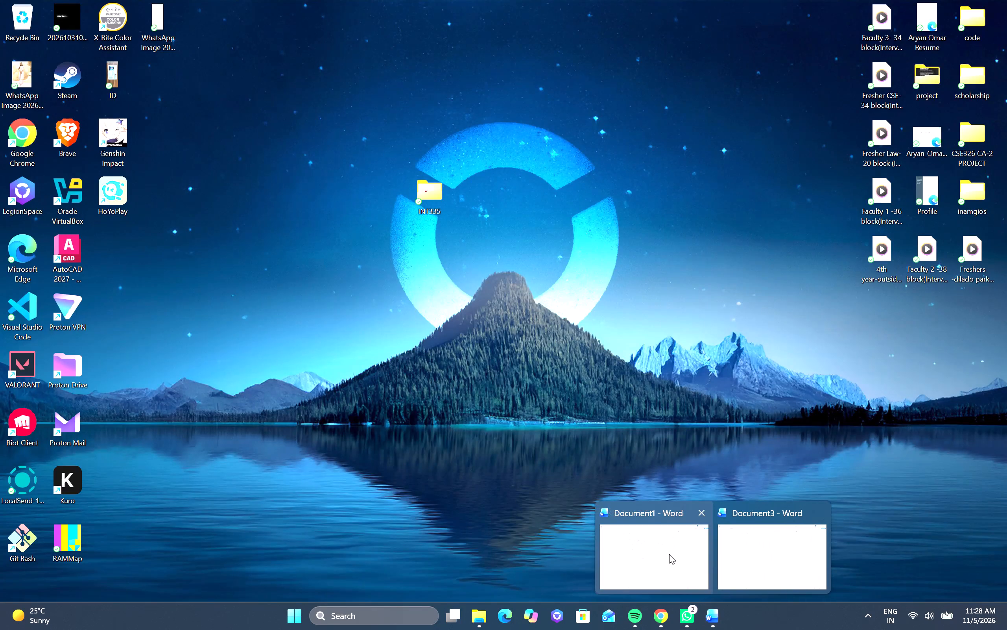
click(669, 554)
ctrl+click(559, 254)
key(ctrl+v)
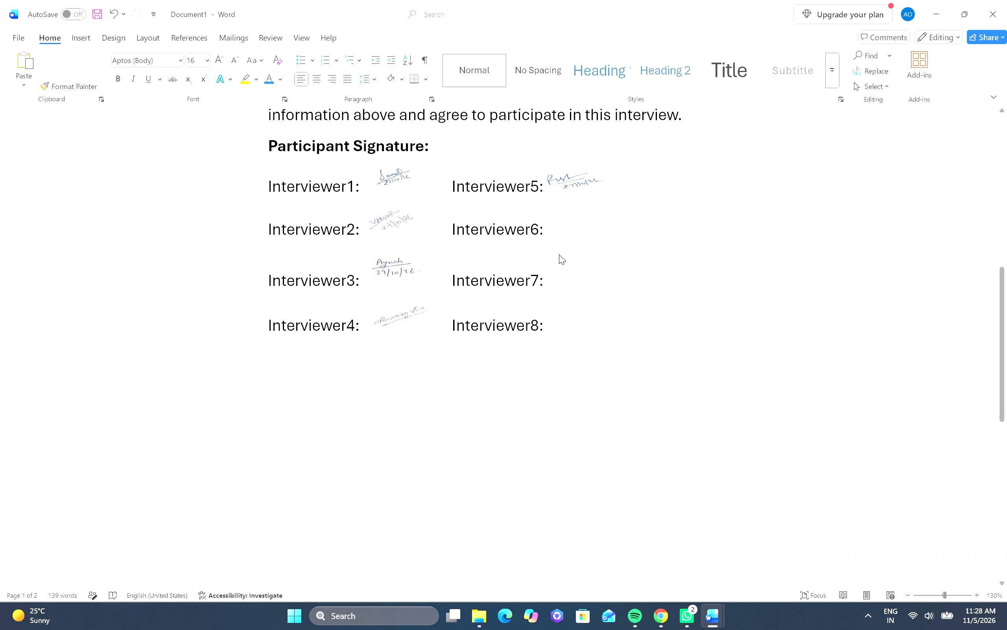
click(589, 248)
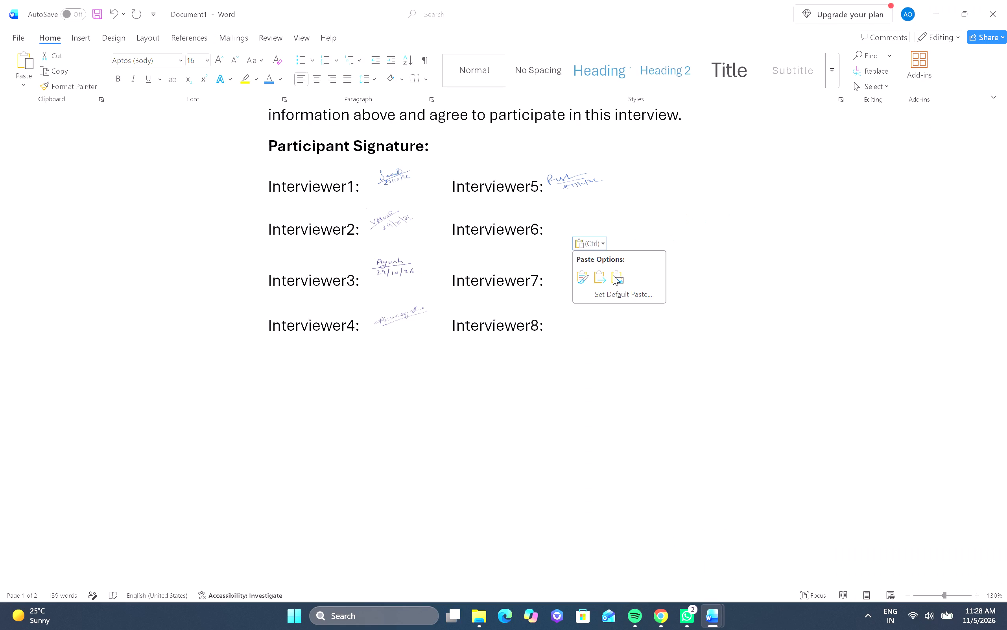
click(613, 275)
Shrink the Interviewer6 signature picture to label height and widen it slightly so it sits beside its label like the Interviewer5 one.
click(591, 375)
scroll(752, 559, down, 2)
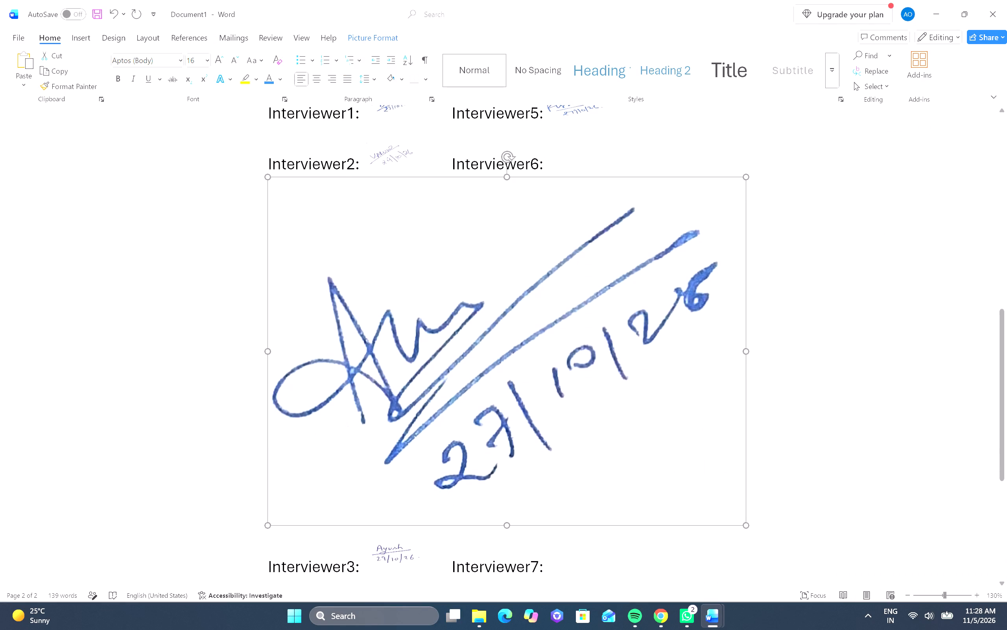
drag(746, 524, 524, 324)
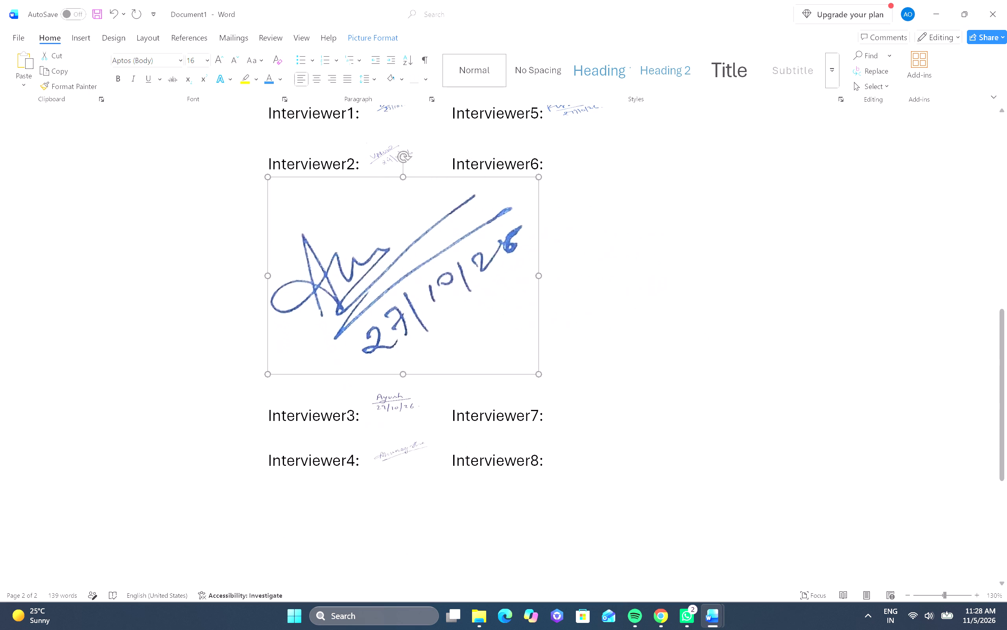
drag(524, 324, 391, 240)
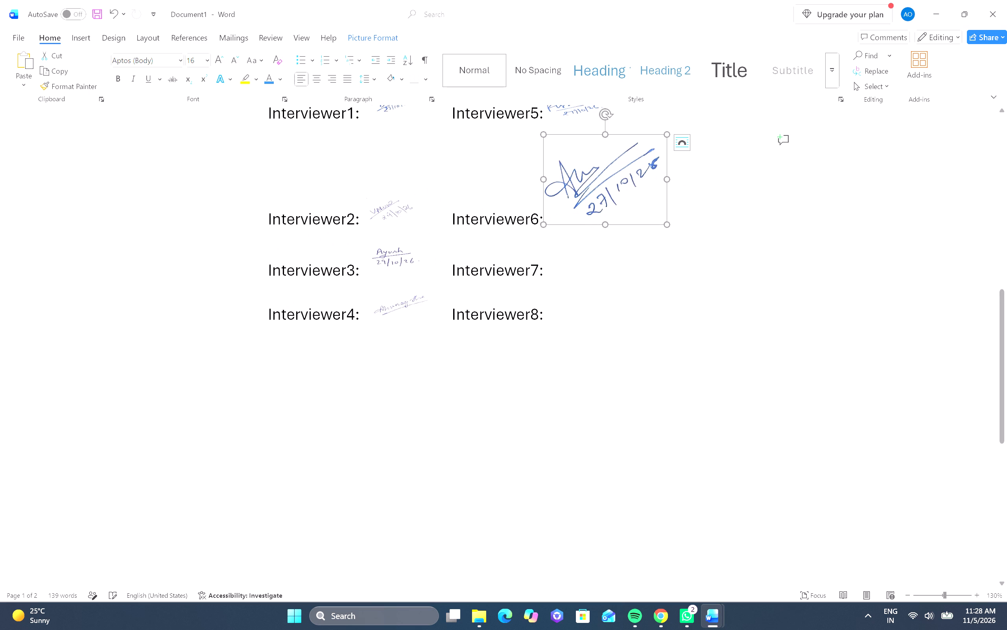
drag(665, 223, 593, 157)
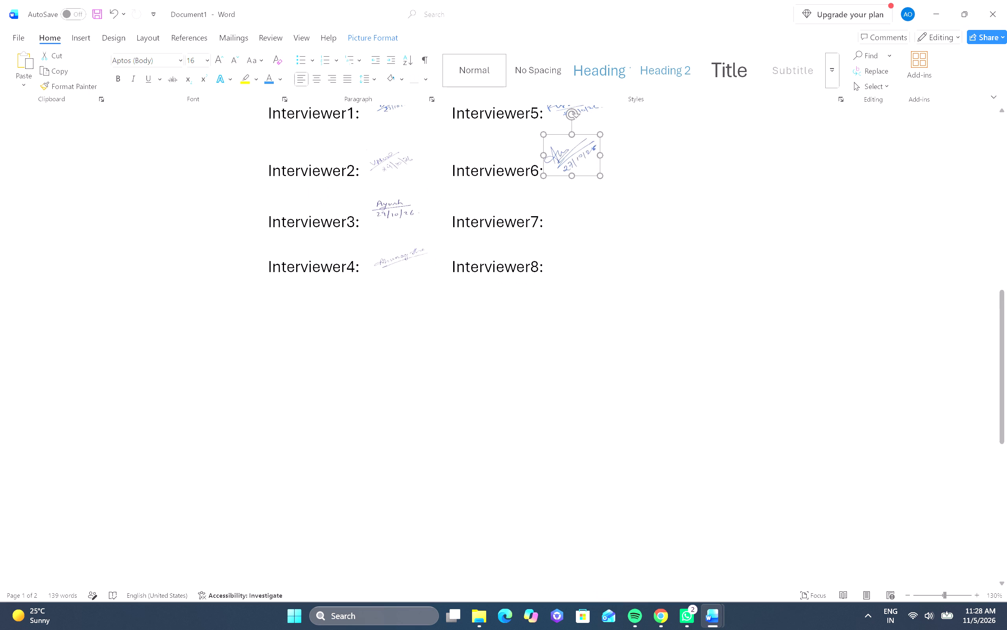
drag(593, 157, 575, 137)
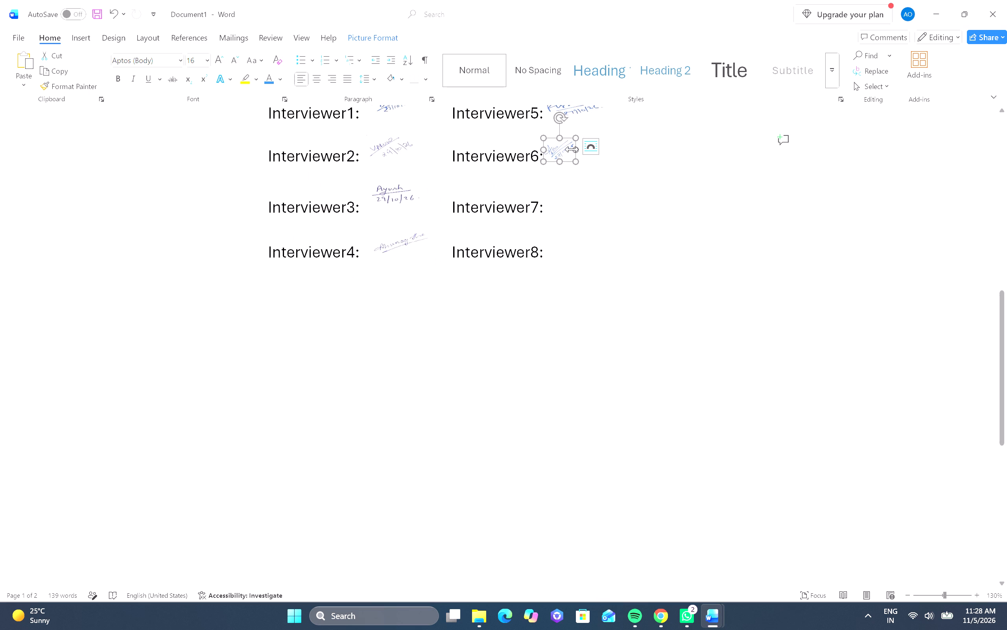
drag(573, 149, 610, 149)
scroll(610, 184, up, 1)
scroll(597, 213, up, 1)
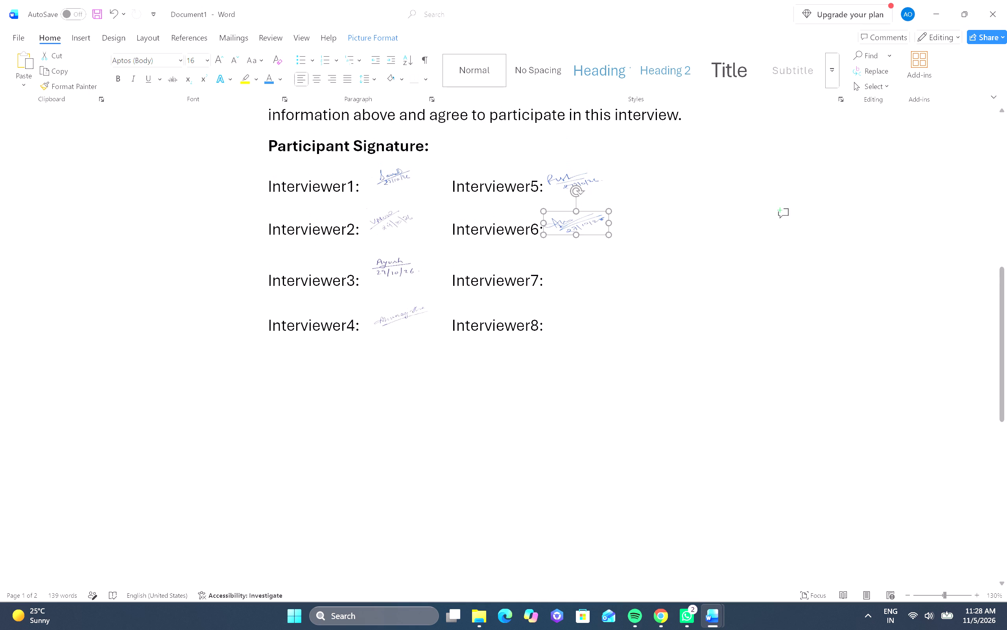
Place the insertion point at the end of the Interviewer7 line, right after the colon.
click(559, 282)
click(522, 263)
click(474, 262)
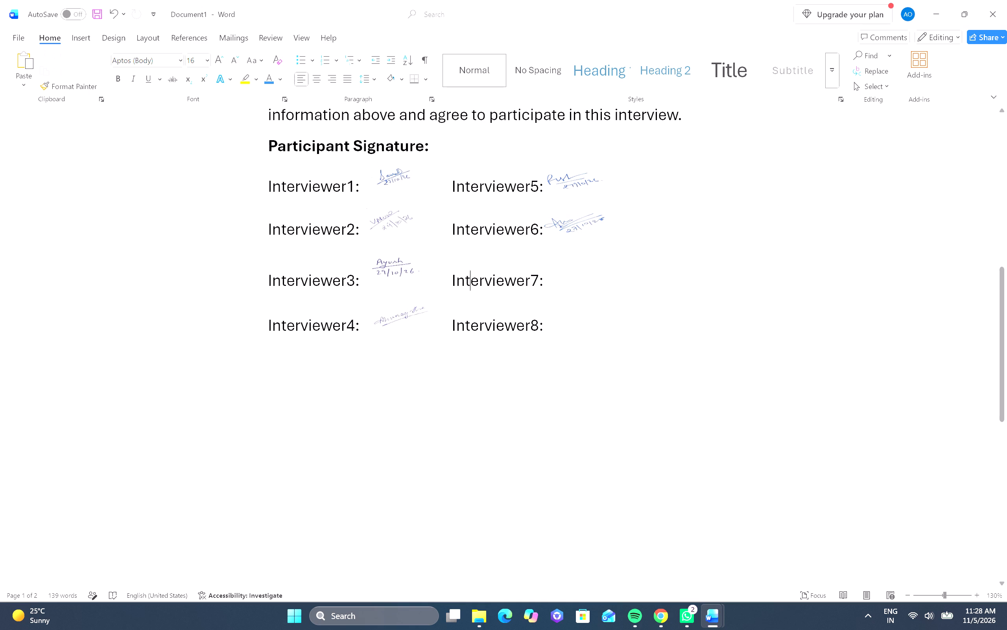
click(548, 282)
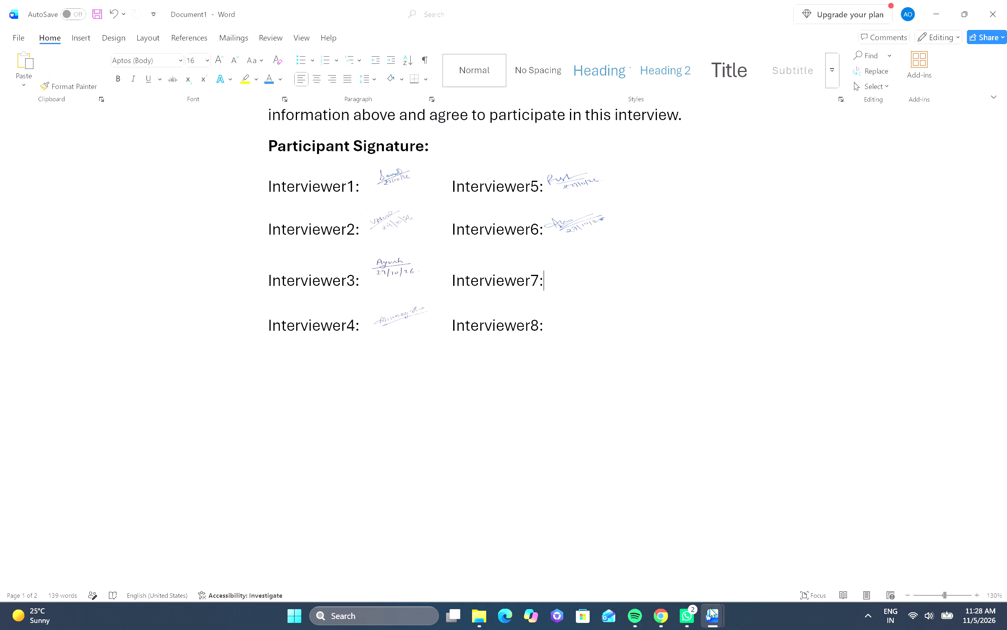
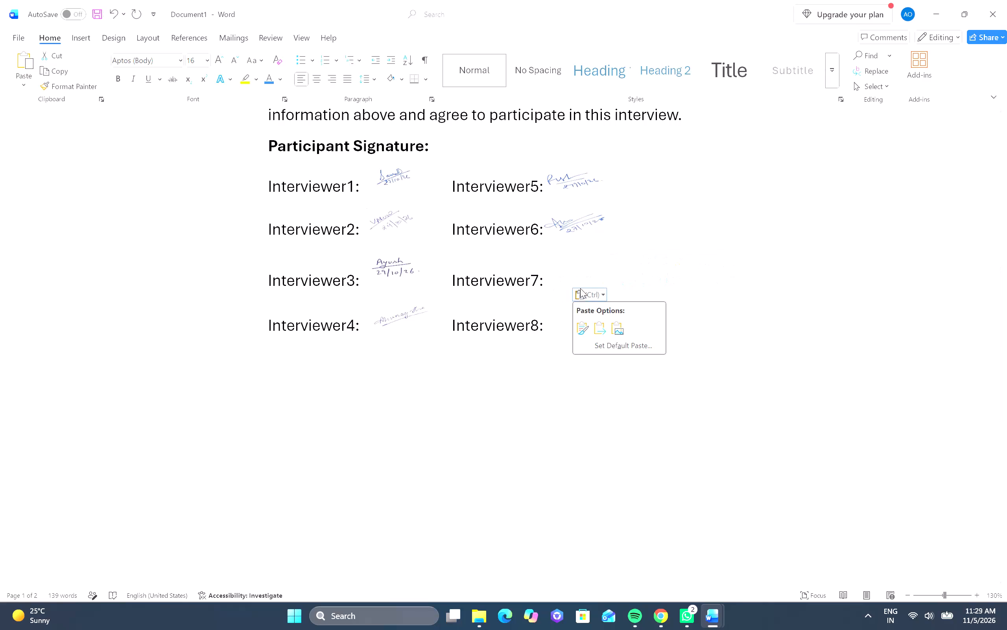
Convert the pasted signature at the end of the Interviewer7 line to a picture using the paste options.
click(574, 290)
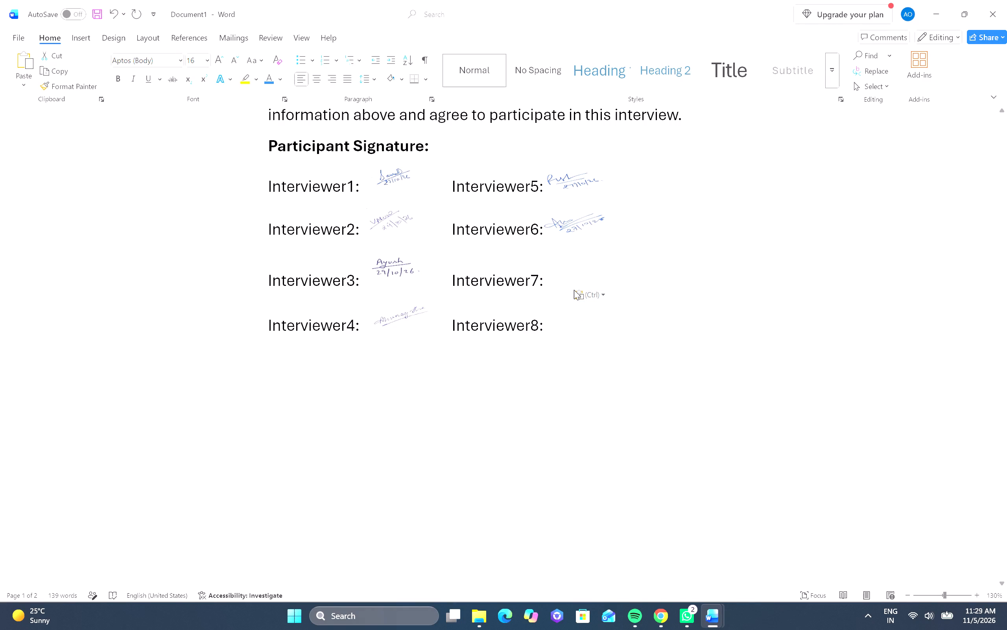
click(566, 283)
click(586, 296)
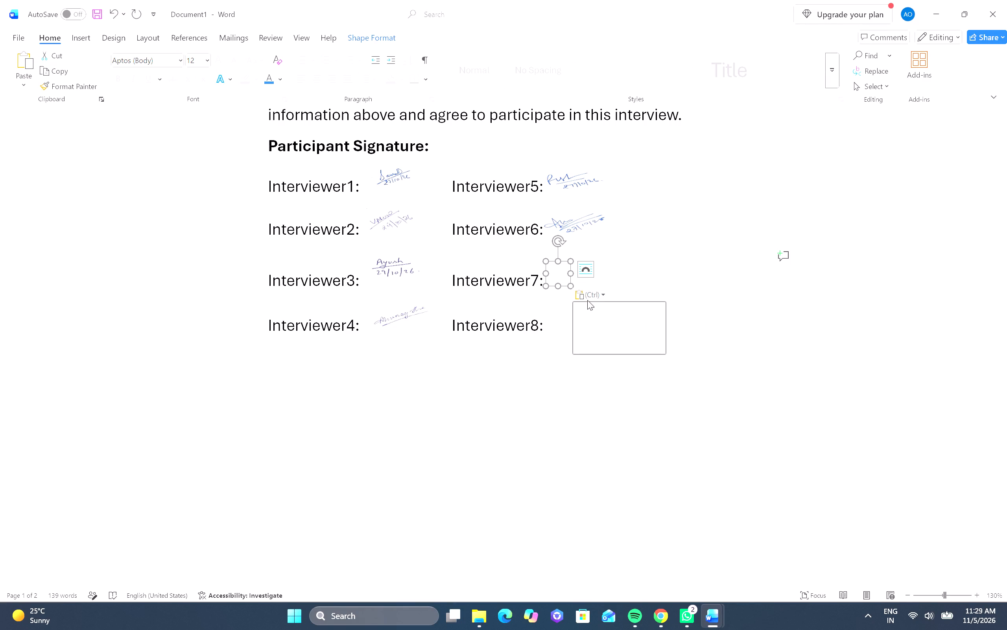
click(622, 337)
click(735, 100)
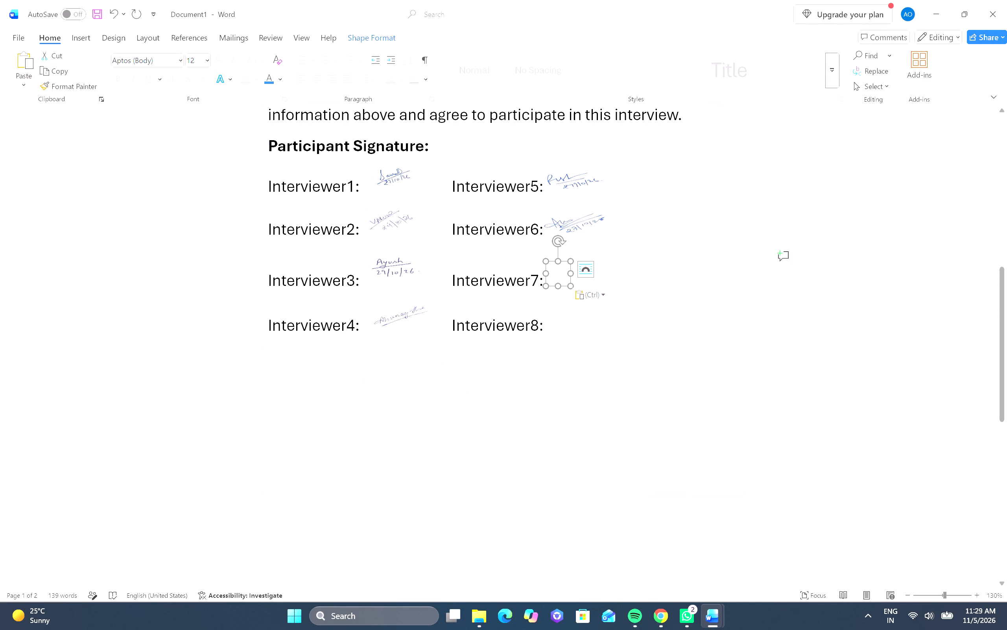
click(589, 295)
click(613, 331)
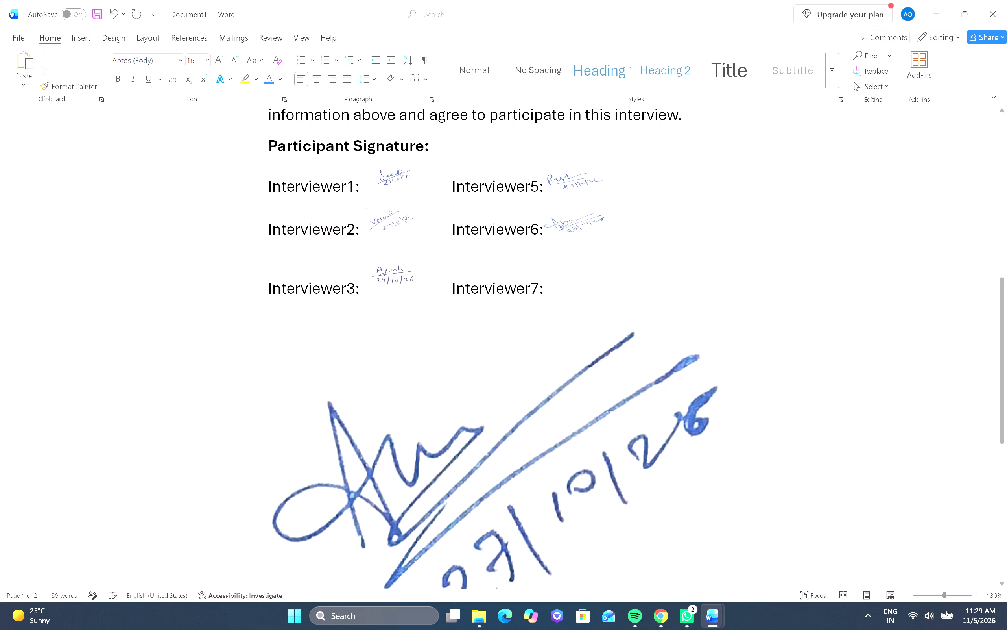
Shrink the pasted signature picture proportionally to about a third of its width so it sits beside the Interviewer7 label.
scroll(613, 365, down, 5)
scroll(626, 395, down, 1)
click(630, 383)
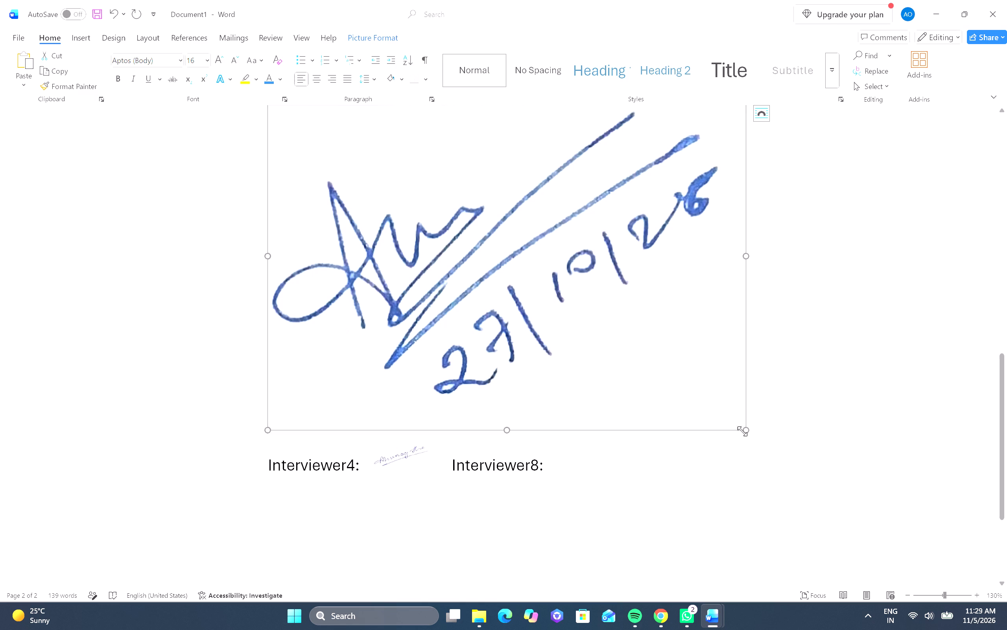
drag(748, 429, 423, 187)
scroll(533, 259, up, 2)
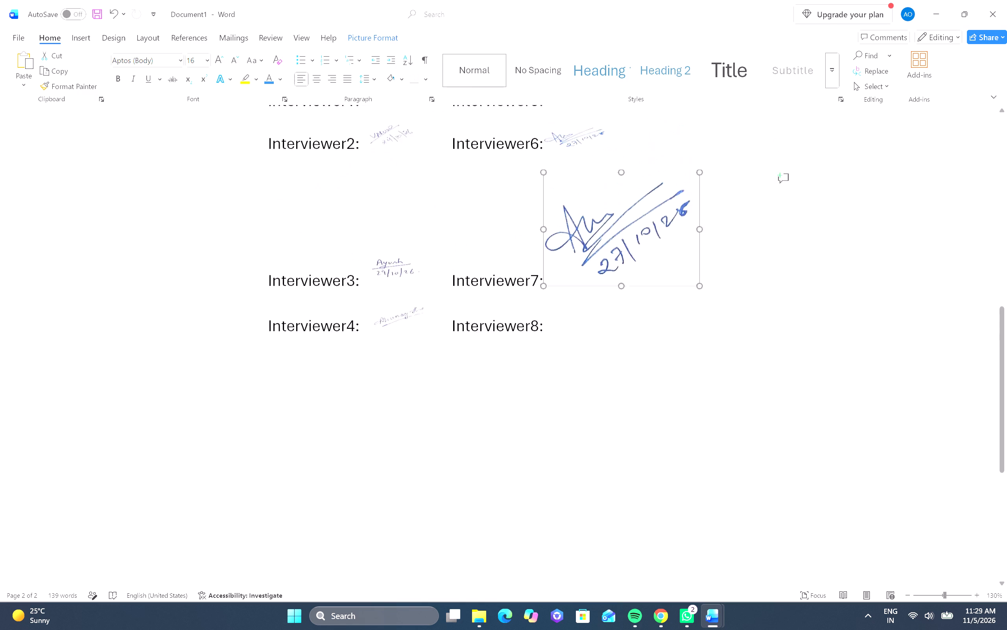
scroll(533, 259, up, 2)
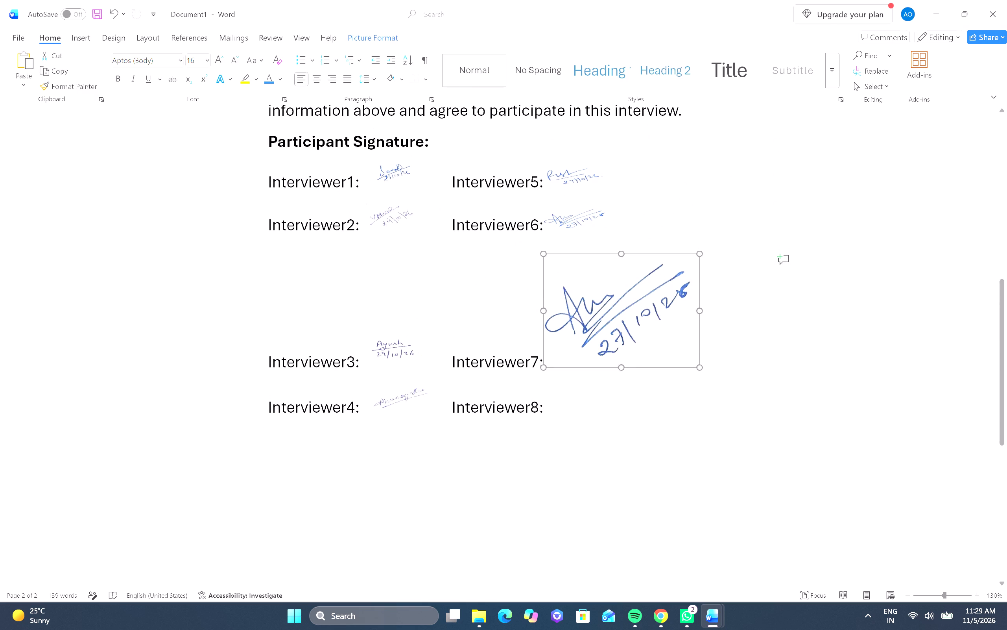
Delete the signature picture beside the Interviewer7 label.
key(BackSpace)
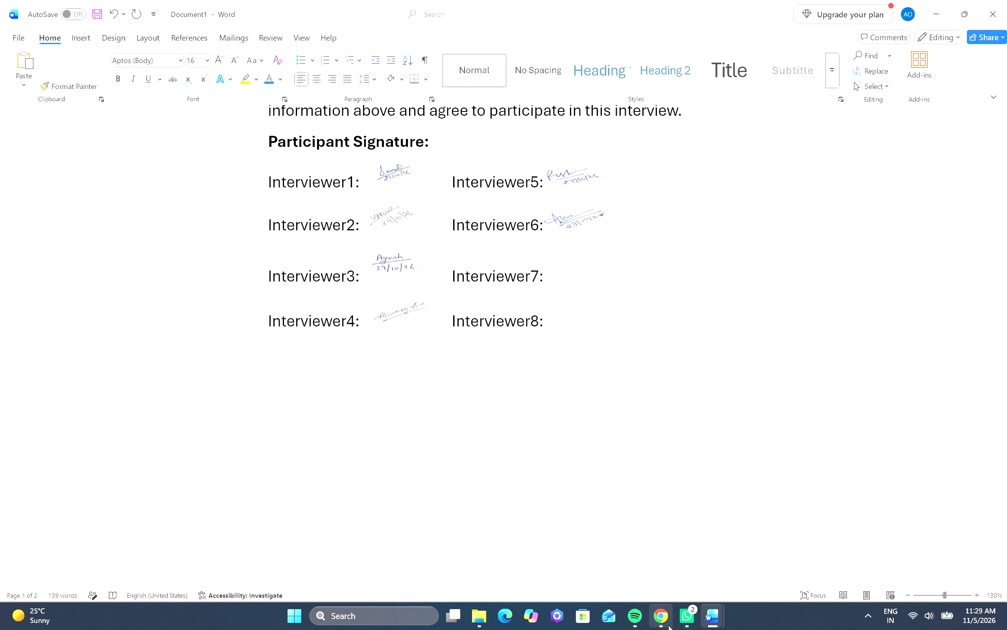
Switch to Google Chrome to get the signature for Interviewer7.
click(668, 625)
click(660, 623)
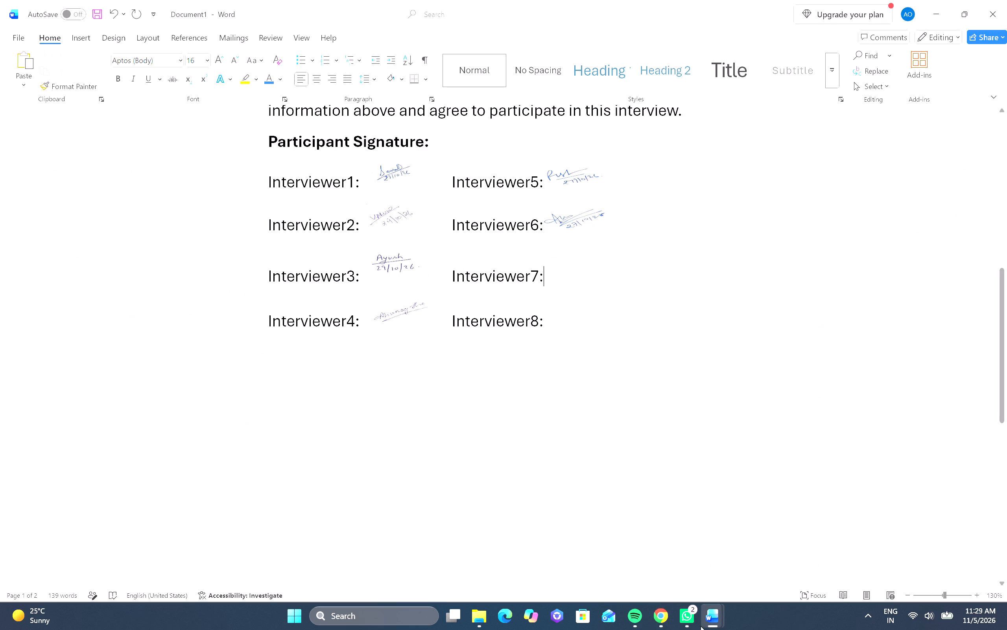
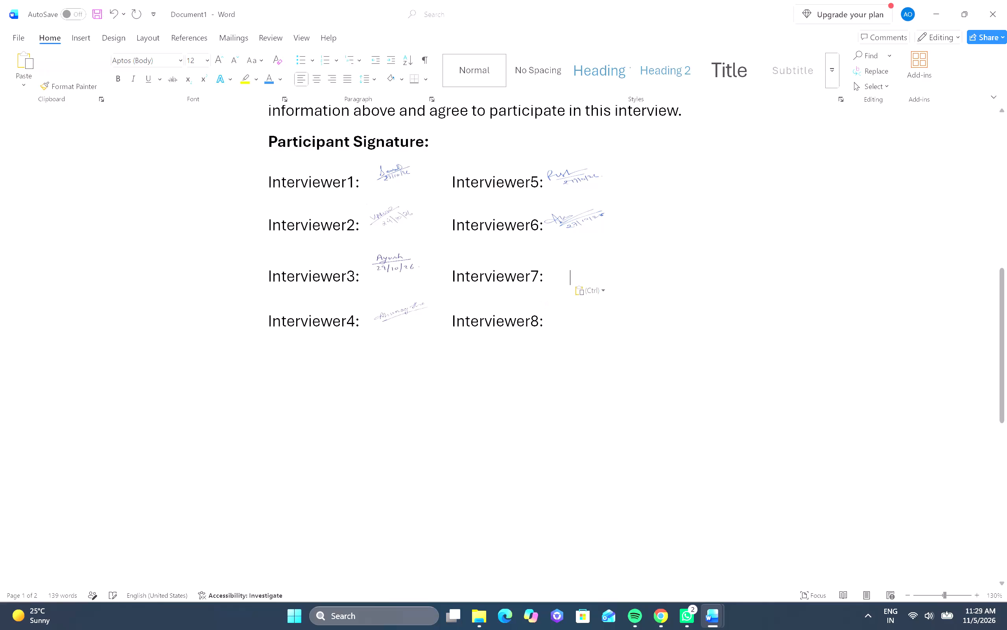
Convert the newly pasted signature on the Interviewer7 line to a picture using the paste options.
click(584, 297)
click(587, 295)
click(620, 326)
Shrink the oversized signature picture proportionally until it is a small, upright square beside the Interviewer7 label.
scroll(632, 365, down, 3)
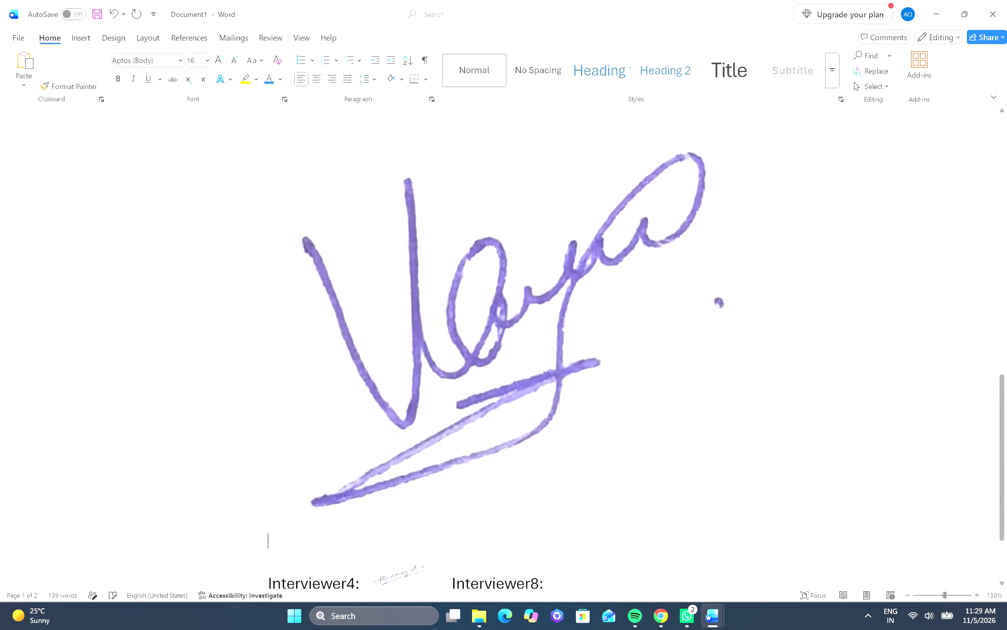
scroll(651, 396, down, 1)
click(660, 396)
drag(758, 472, 742, 412)
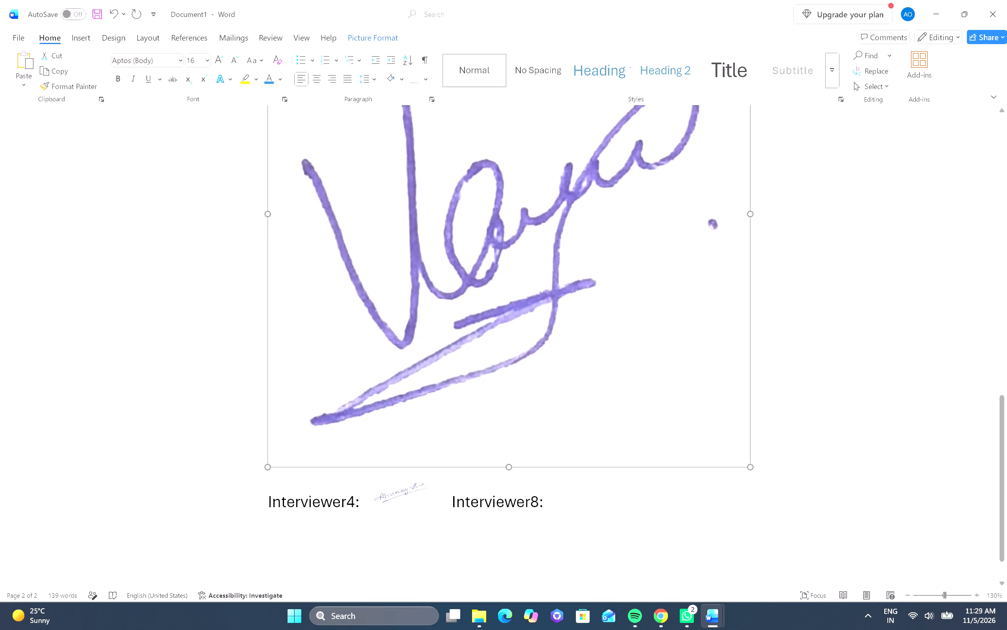
drag(742, 412, 436, 139)
scroll(587, 222, up, 4)
scroll(699, 416, up, 1)
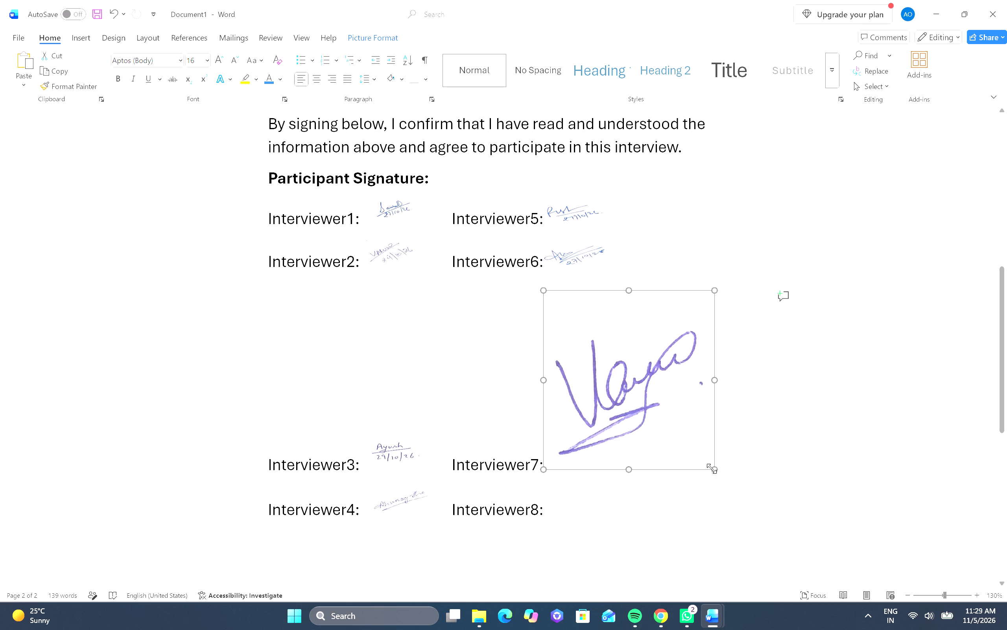
click(711, 467)
drag(716, 471, 638, 368)
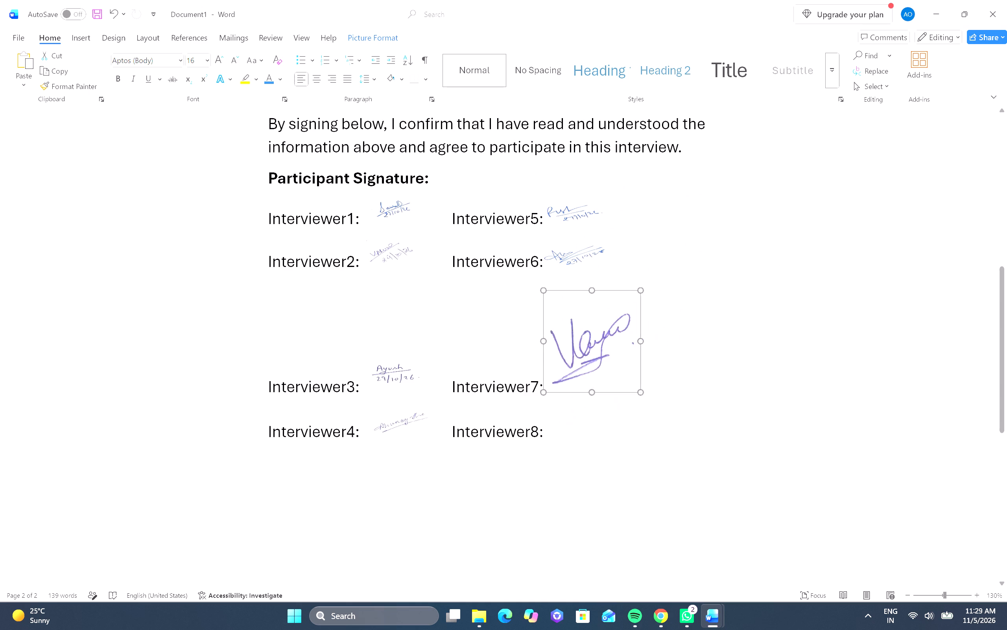
drag(638, 368, 575, 276)
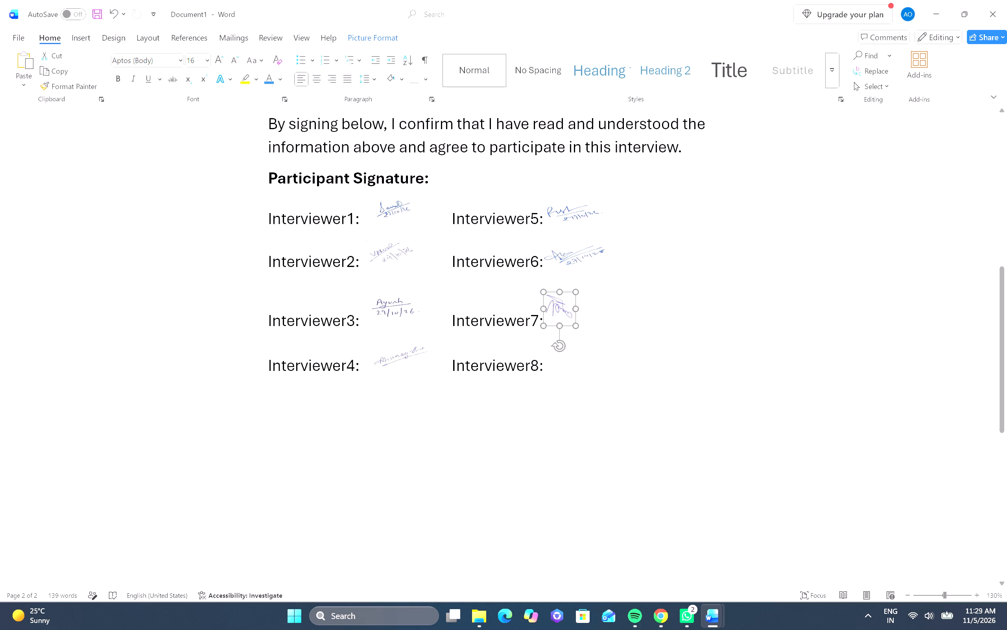
drag(575, 276, 568, 299)
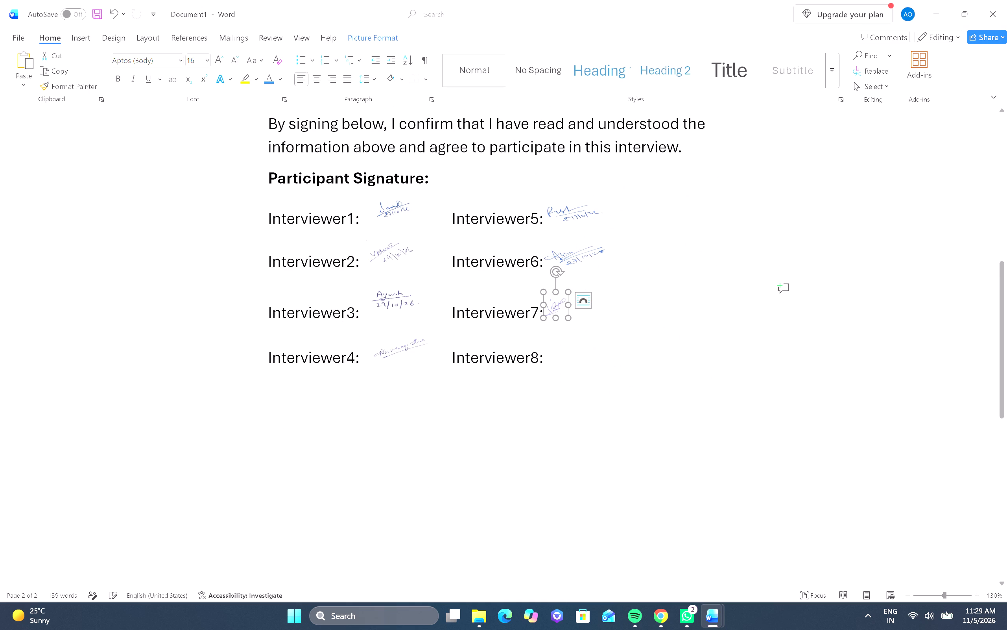
Stretch the Interviewer7 signature picture horizontally to about three times its height, keeping the height.
drag(569, 302, 604, 305)
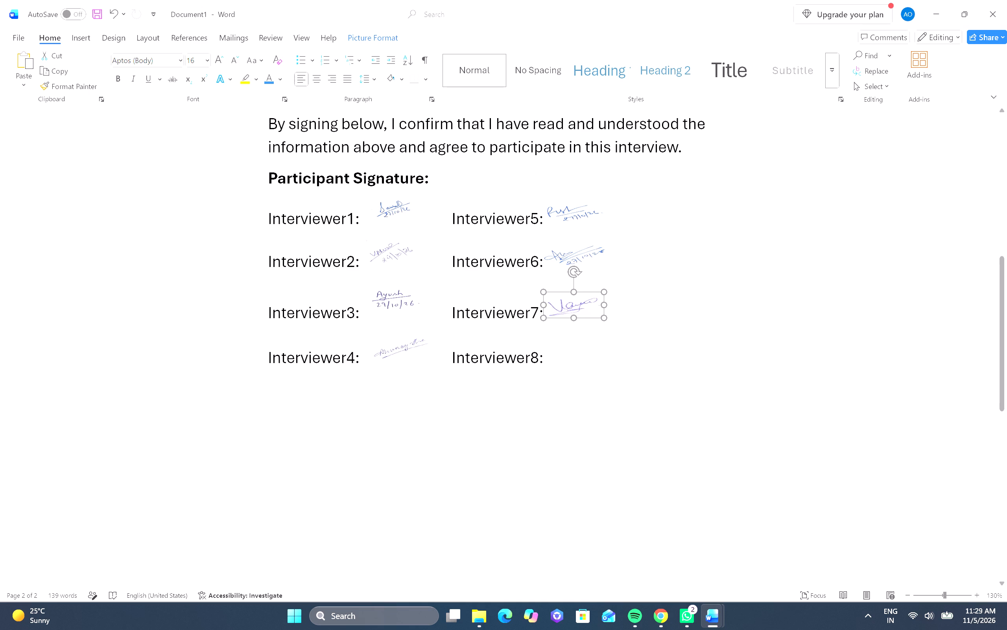
drag(604, 305, 620, 310)
click(566, 339)
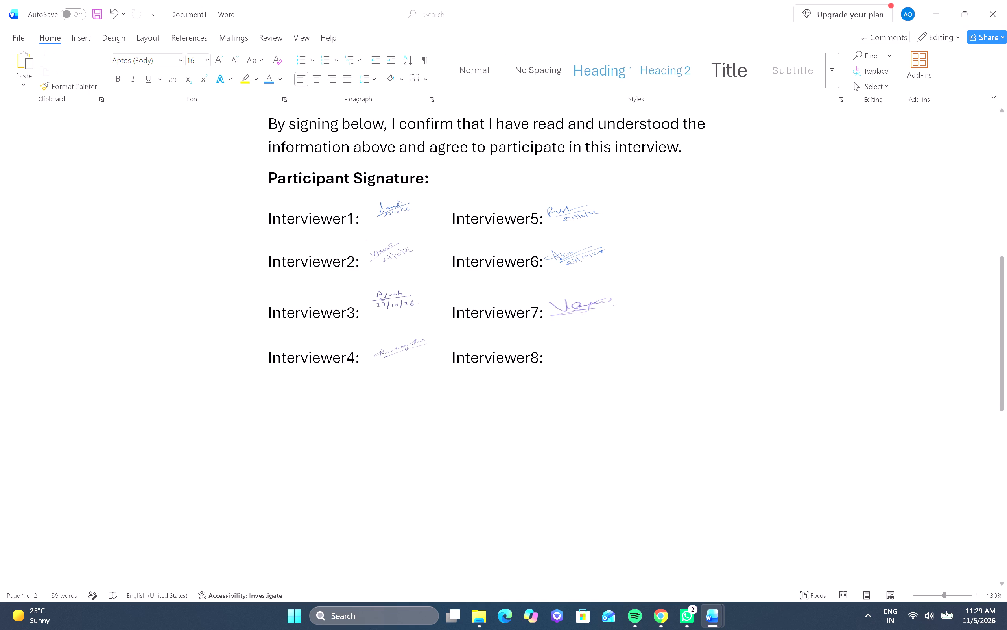
Insert two spaces between the label and the signature picture for Interviewer5, Interviewer6 and Interviewer7.
click(543, 227)
key(space)
key(space)
click(543, 263)
key(space)
key(space)
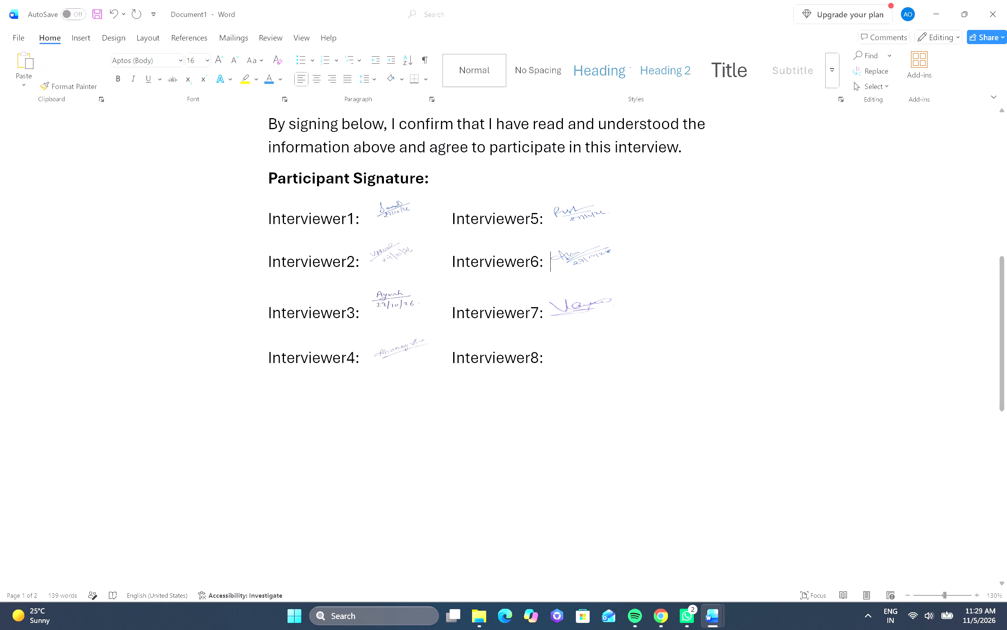
click(543, 313)
key(space)
key(space)
Shrink the Interviewer7 signature picture slightly, by about a tenth, keeping its proportions.
click(612, 309)
drag(623, 291, 623, 292)
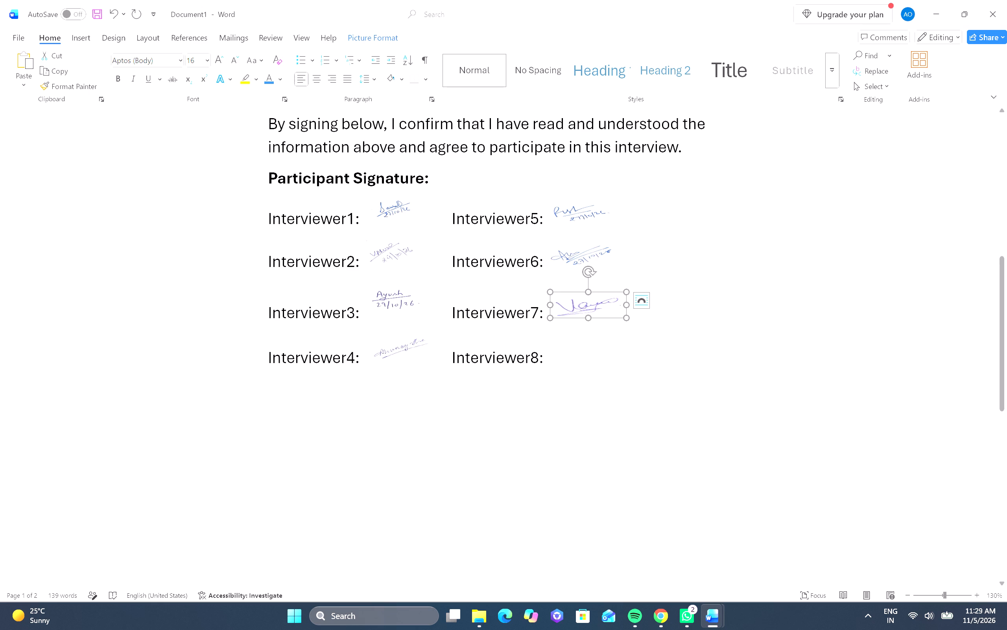
drag(623, 292, 620, 295)
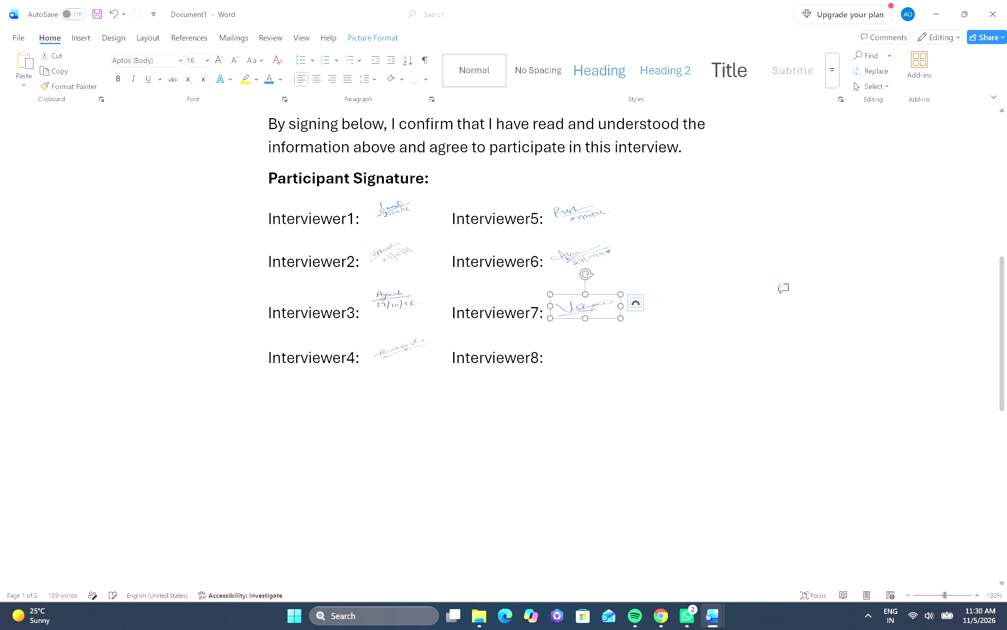
click(663, 306)
Add two spaces after the Interviewer8 label as the gap for its signature.
click(545, 362)
key(space)
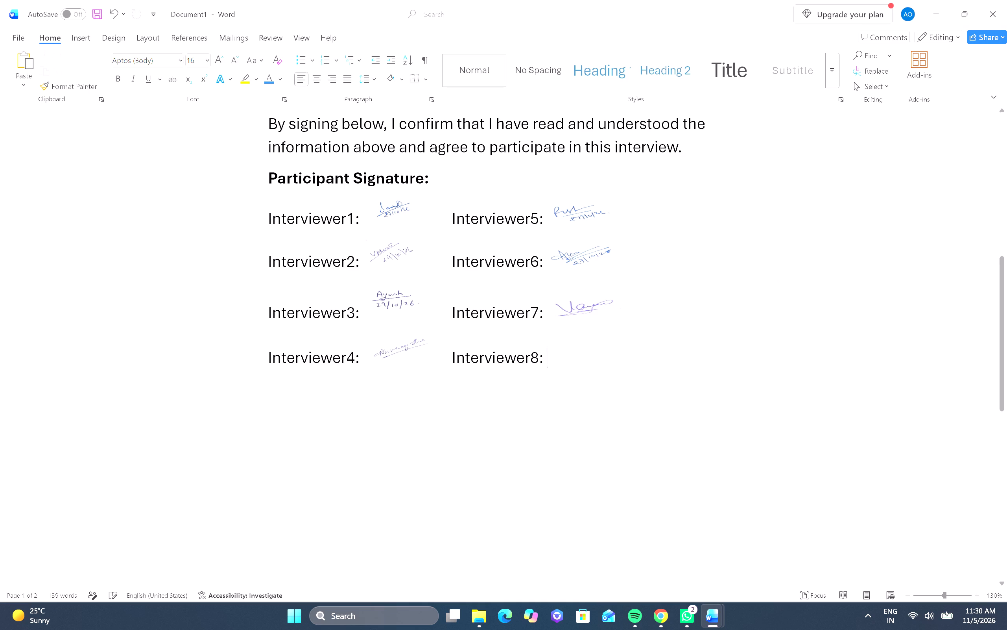
key(space)
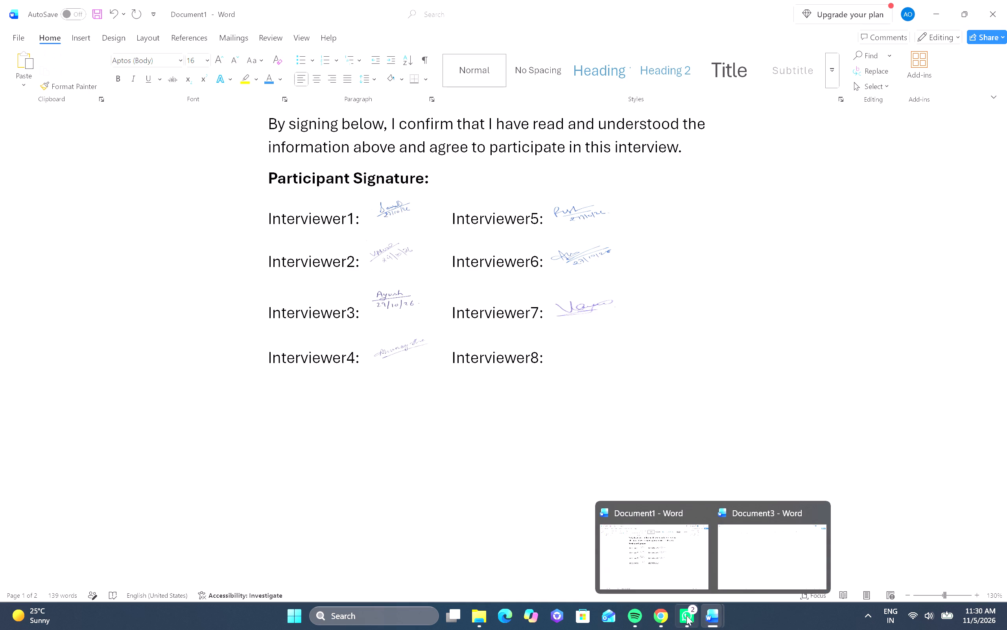
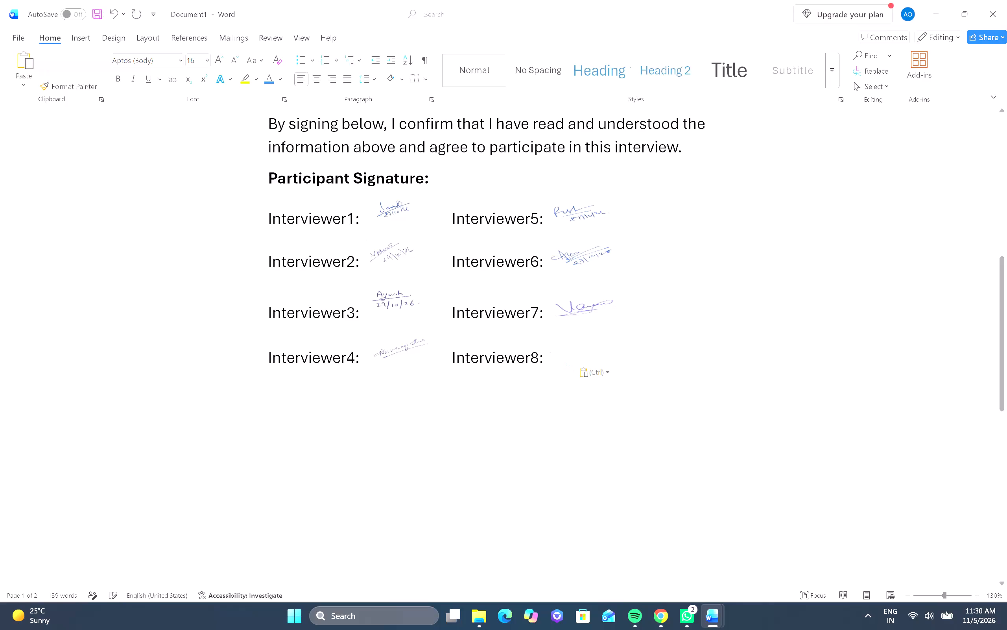
Apply the Picture paste option to the signature pasted for Interviewer8.
click(590, 375)
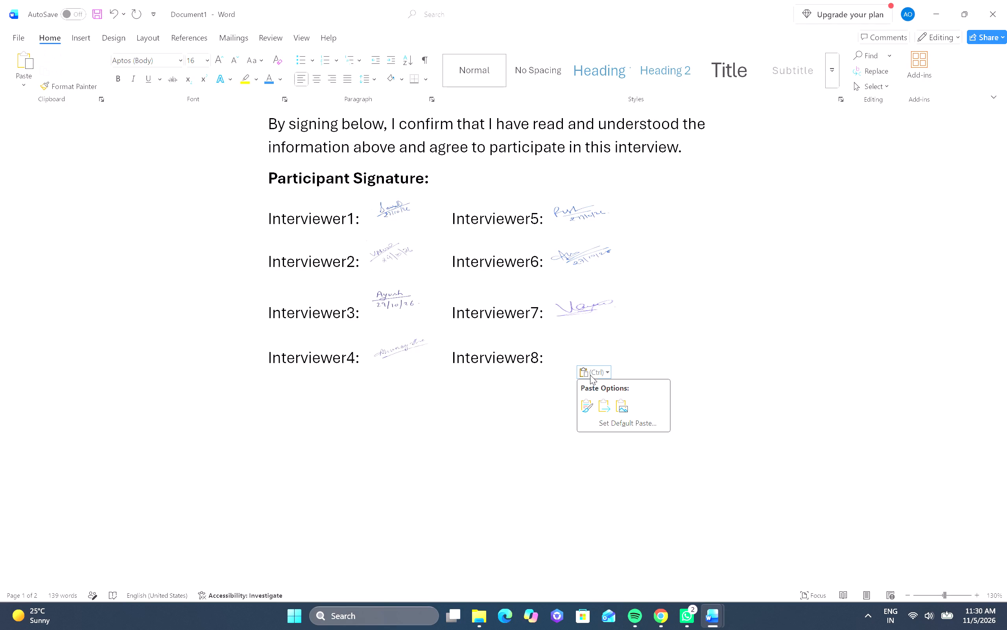
click(623, 406)
Shrink the Interviewer8 signature picture proportionally to about the height of its label line.
click(465, 449)
scroll(480, 441, down, 4)
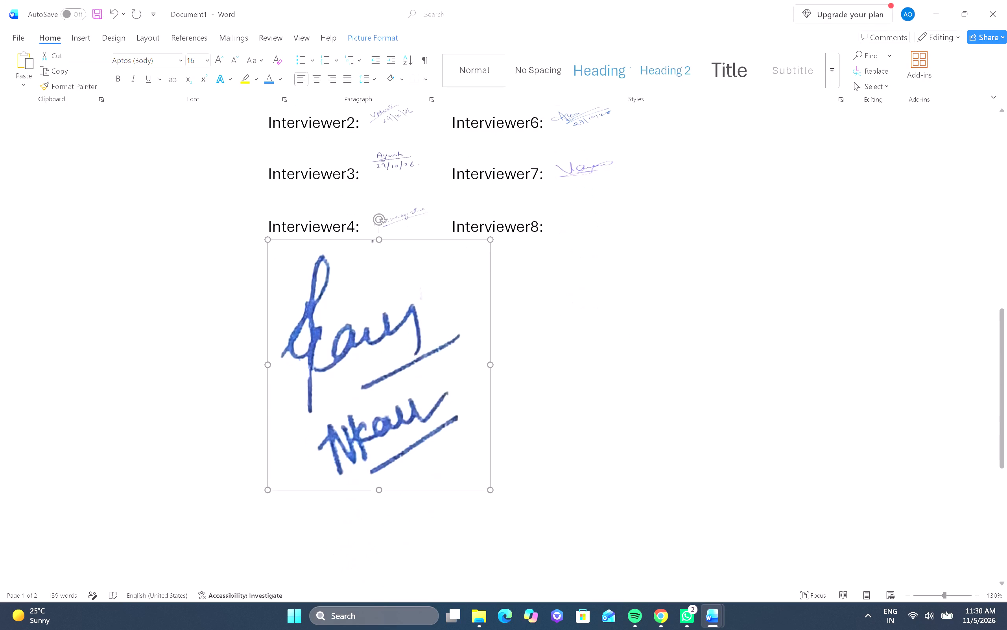
drag(487, 483, 431, 379)
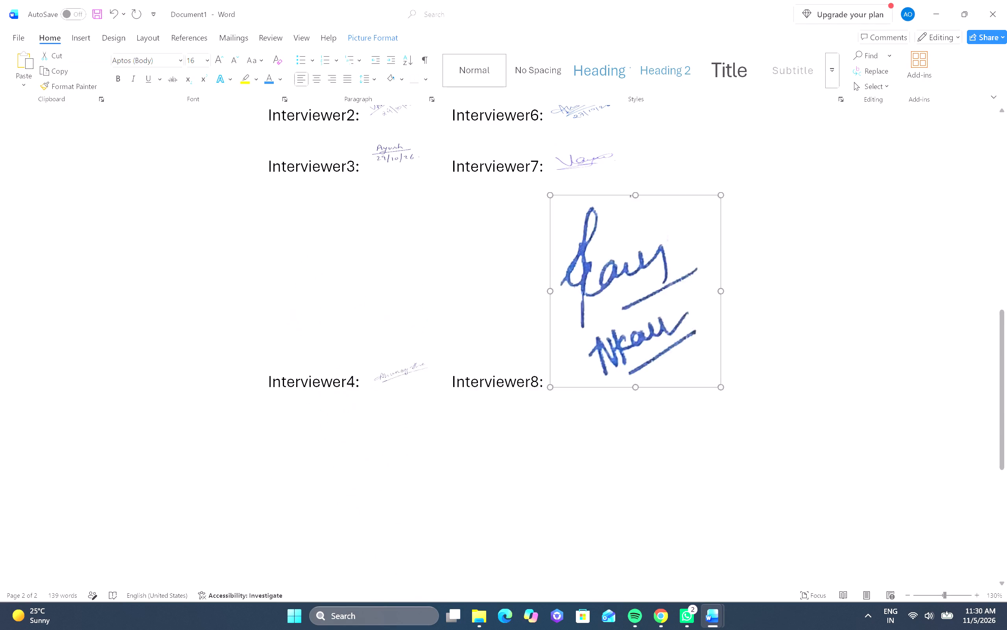
drag(431, 379, 352, 297)
scroll(599, 320, up, 2)
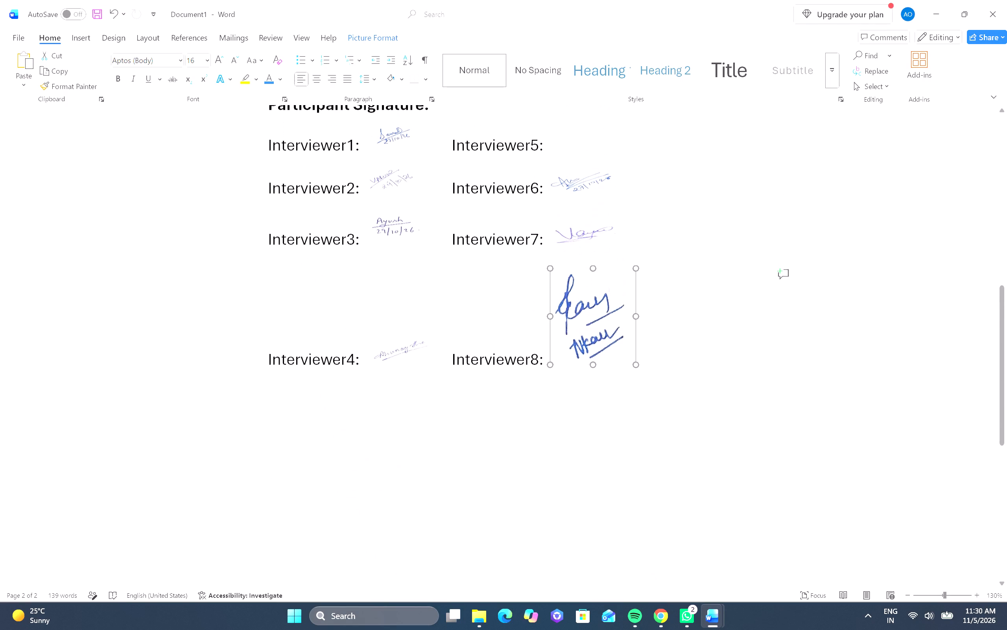
drag(636, 363, 595, 322)
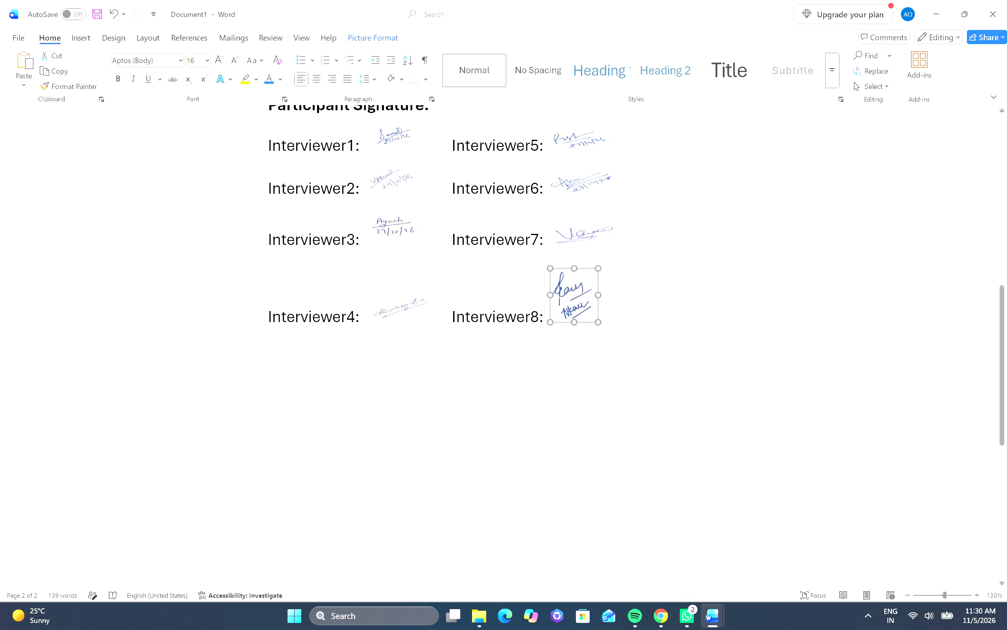
drag(595, 322, 557, 286)
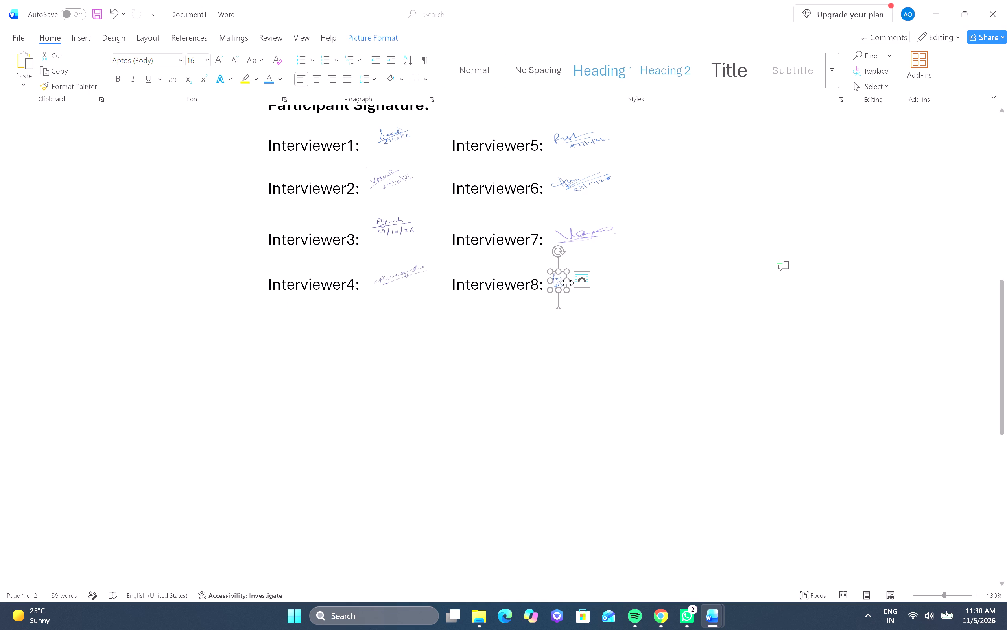
Stretch the Interviewer8 signature picture to about two and a half times as wide as tall, making it slightly taller too.
drag(567, 283, 595, 286)
drag(594, 283, 620, 286)
drag(581, 291, 581, 293)
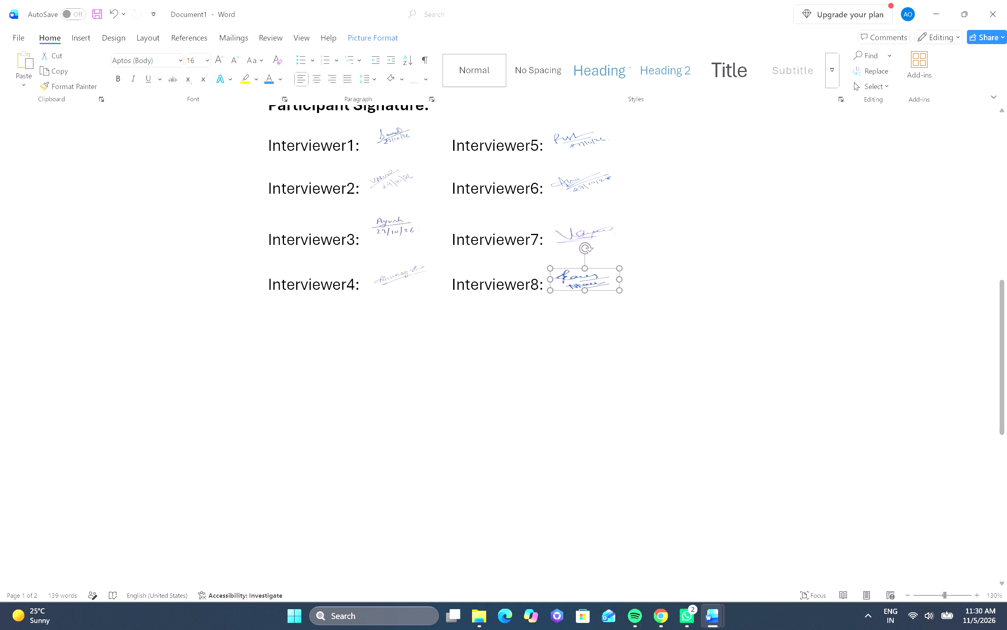
drag(581, 293, 581, 298)
click(629, 293)
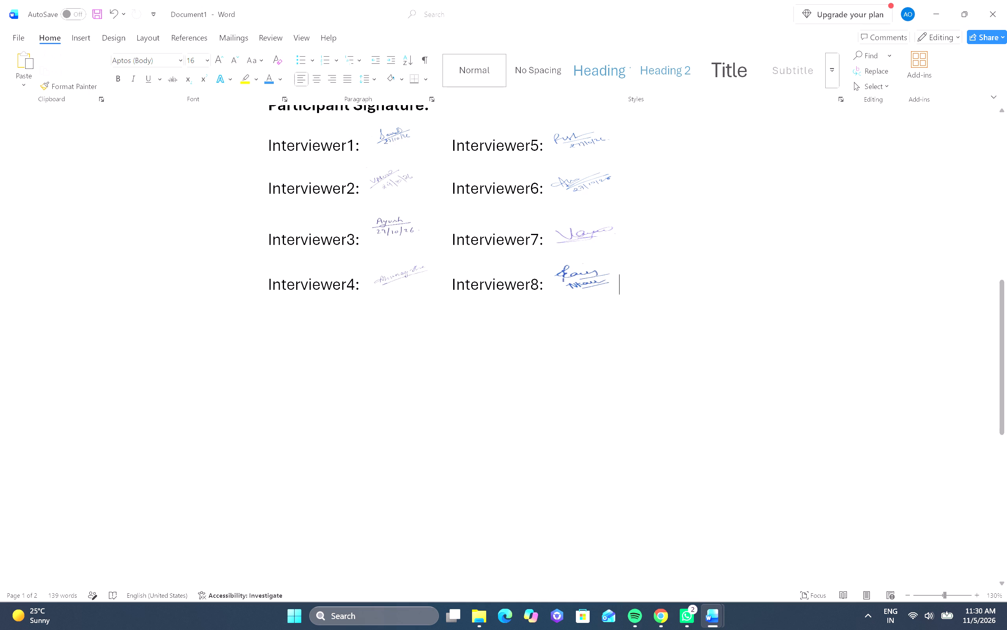
click(592, 287)
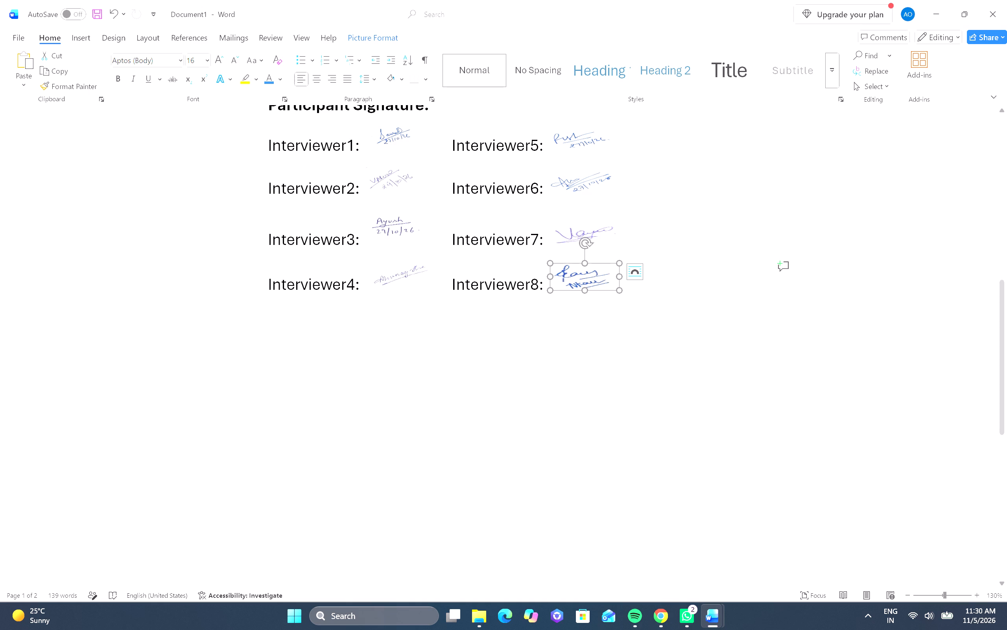
click(363, 401)
Add a tab after the Interviewer5 signature and paste a copy of the "Interviewer5:" label there as a third column.
scroll(665, 199, up, 3)
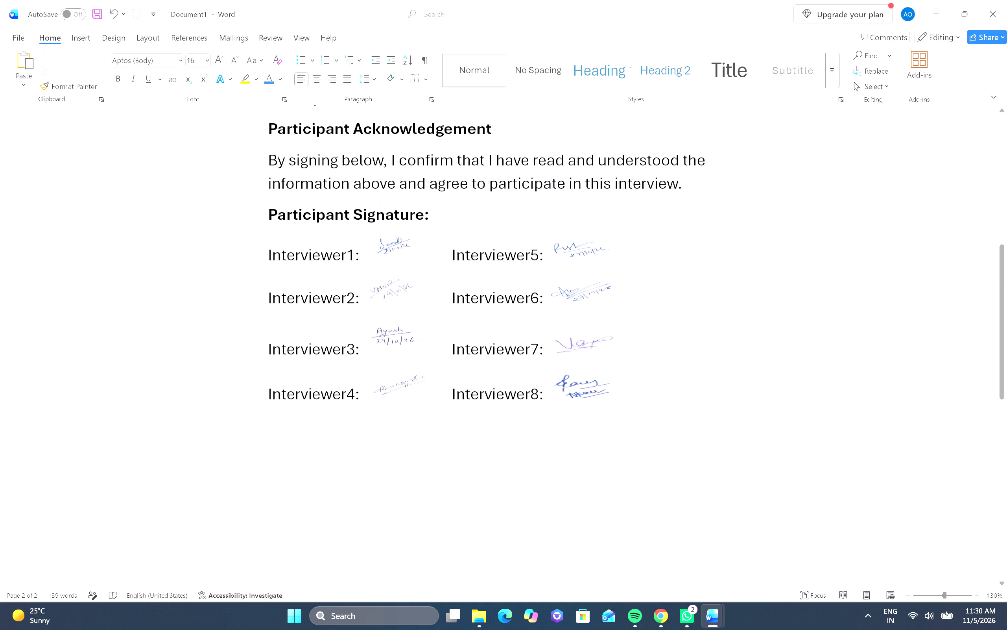
click(661, 244)
key(Tab)
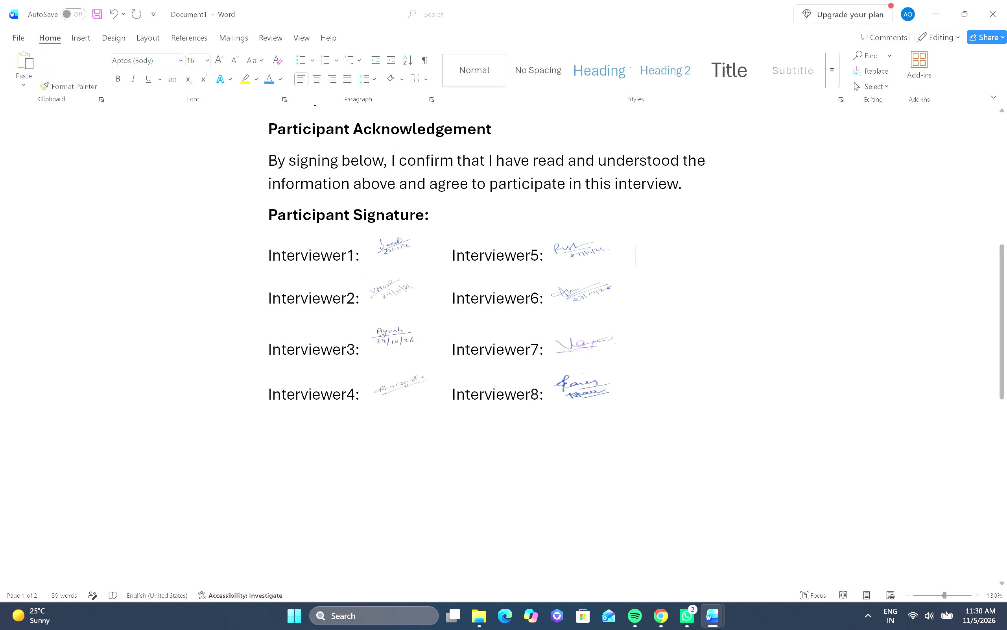
drag(453, 256, 539, 259)
drag(539, 259, 542, 259)
key(ctrl+c)
click(621, 246)
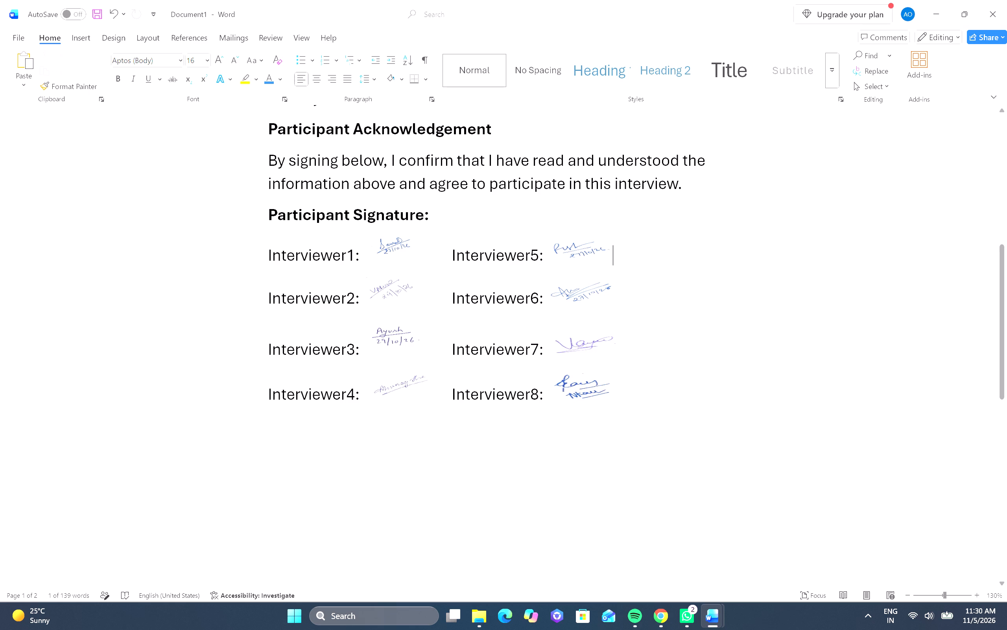
click(629, 247)
key(ctrl+v)
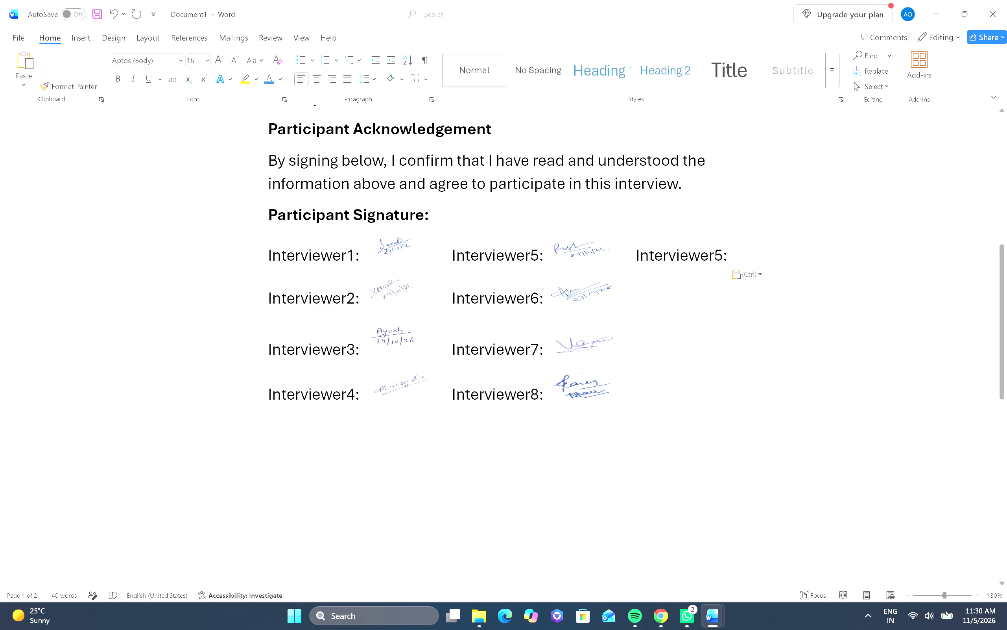
Add one tab after the Interviewer7 signature and paste the copied "Interviewer5:" label there in the third column.
drag(633, 296, 695, 291)
click(644, 339)
key(space)
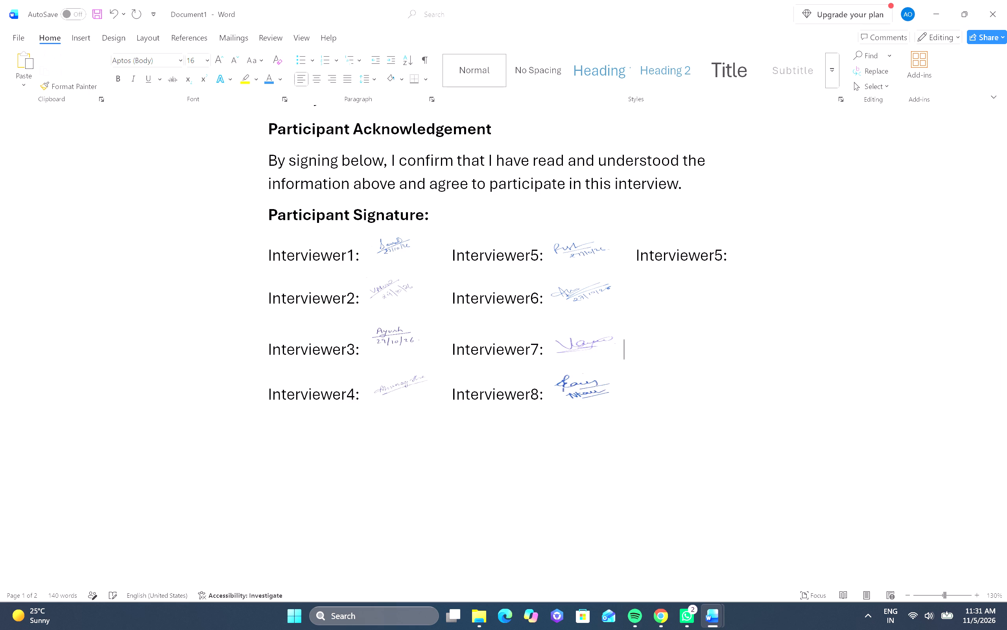
key(Tab)
key(Tab)
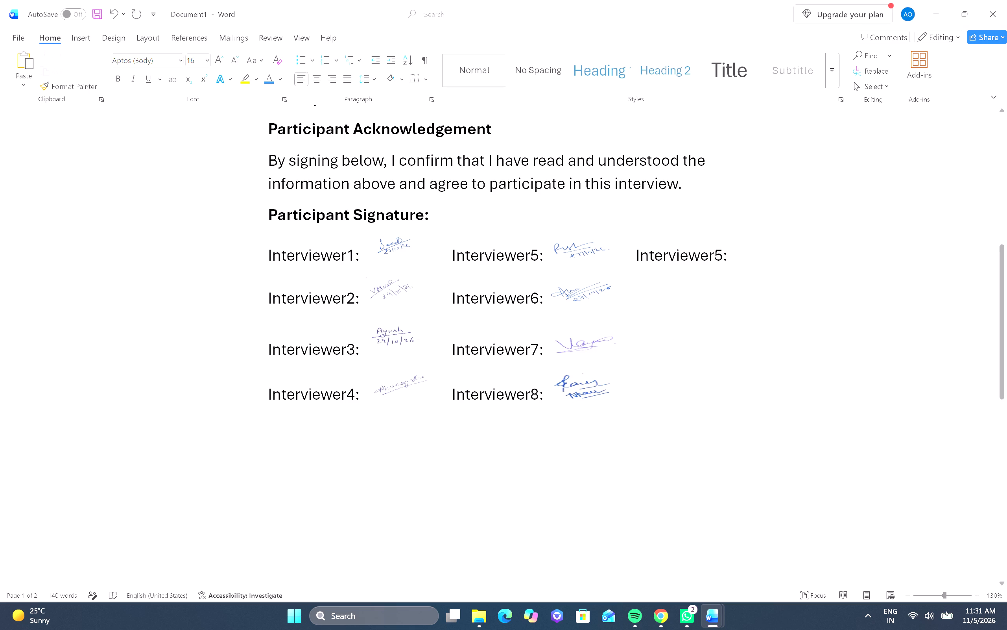
key(BackSpace)
key(BackSpace)
key(BackSpace)
key(Tab)
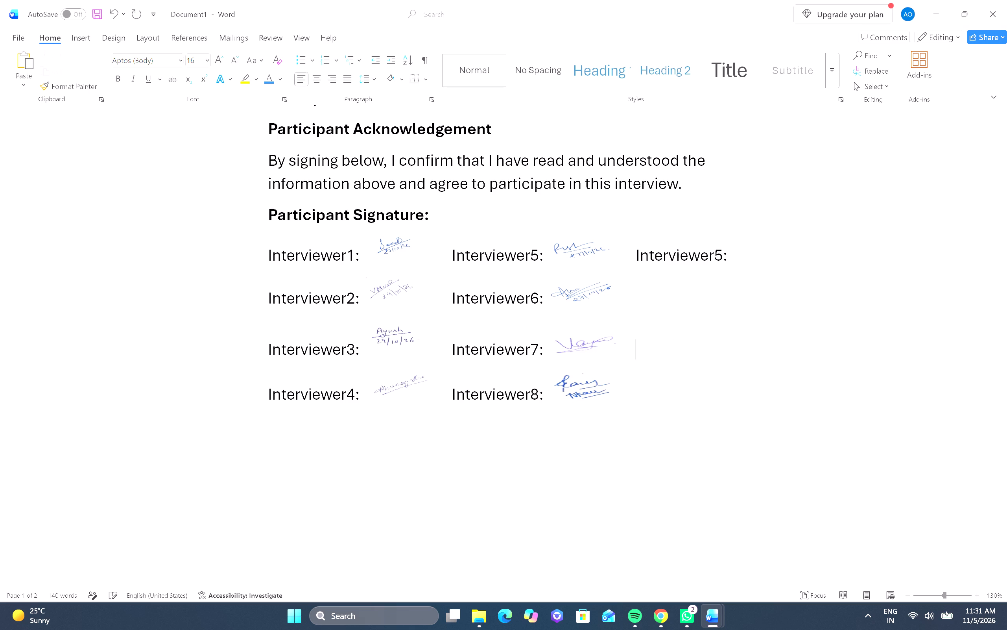
key(Tab)
key(BackSpace)
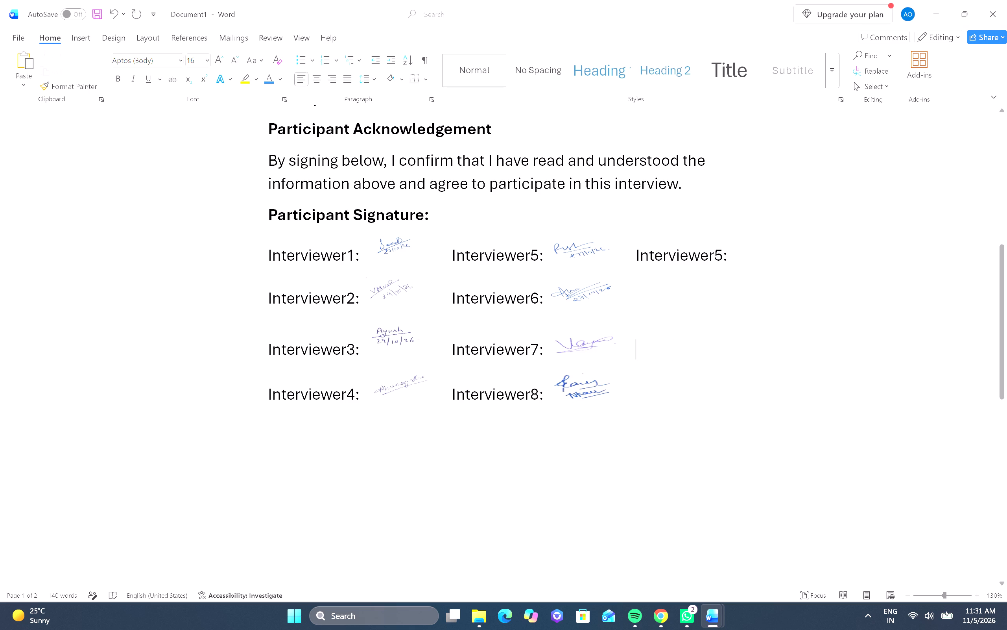
key(ctrl+v)
Renumber the third-column label on the Interviewer1 row as Interviewer9.
click(722, 258)
key(BackSpace)
key(9)
Try numbering the third-column label on the Interviewer7 row as 10, and clear its number, leaving "Interviewer:".
click(724, 353)
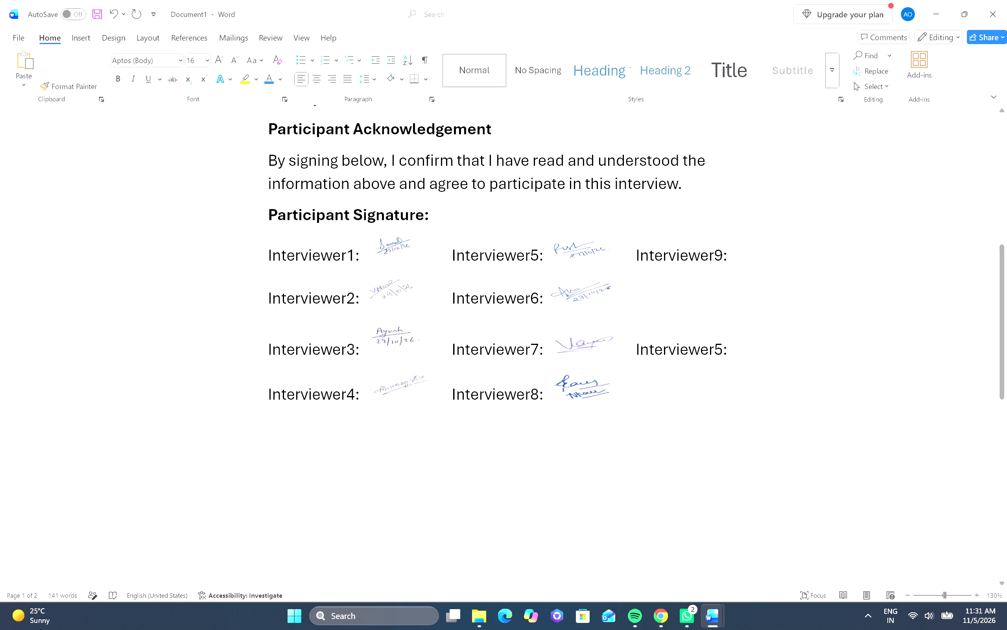
key(BackSpace)
text(10)
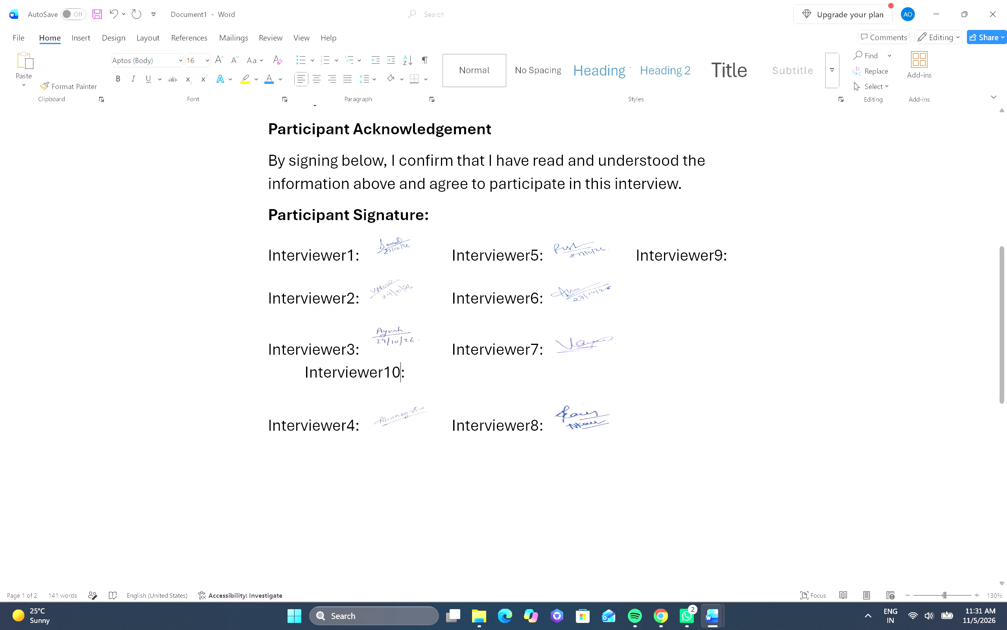
key(BackSpace)
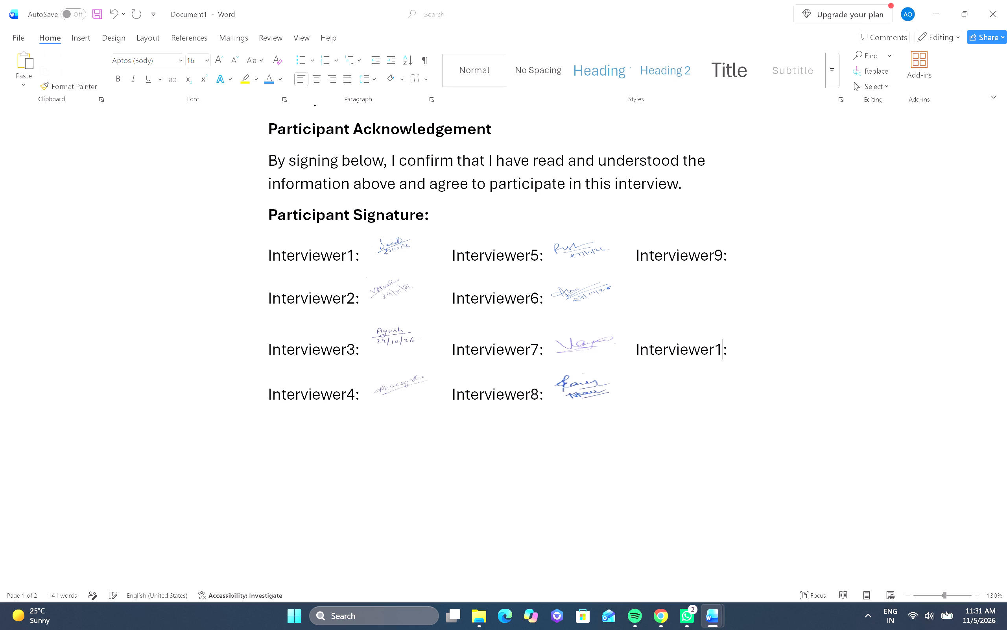
key(BackSpace)
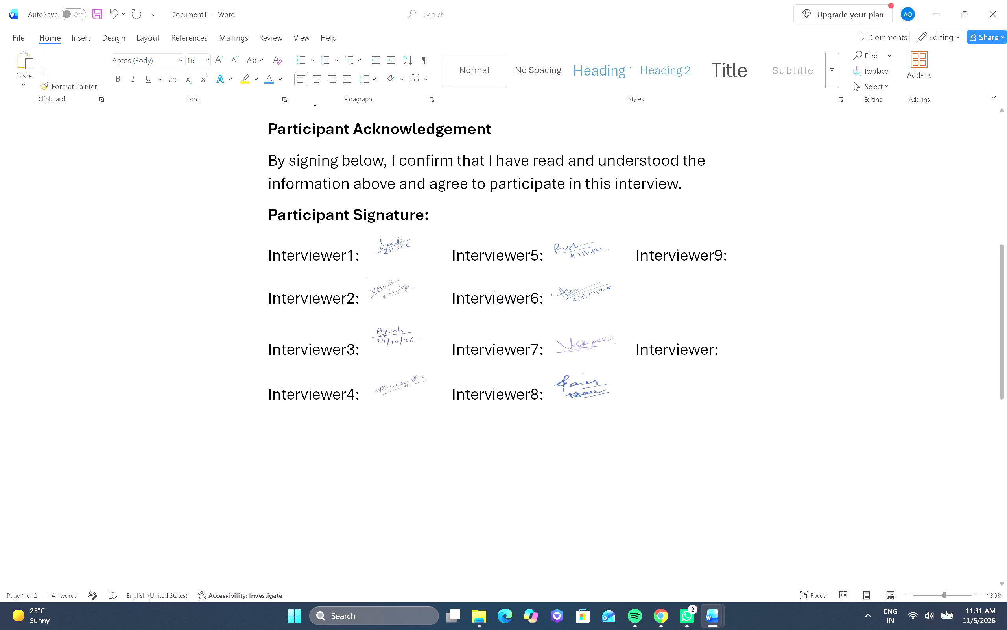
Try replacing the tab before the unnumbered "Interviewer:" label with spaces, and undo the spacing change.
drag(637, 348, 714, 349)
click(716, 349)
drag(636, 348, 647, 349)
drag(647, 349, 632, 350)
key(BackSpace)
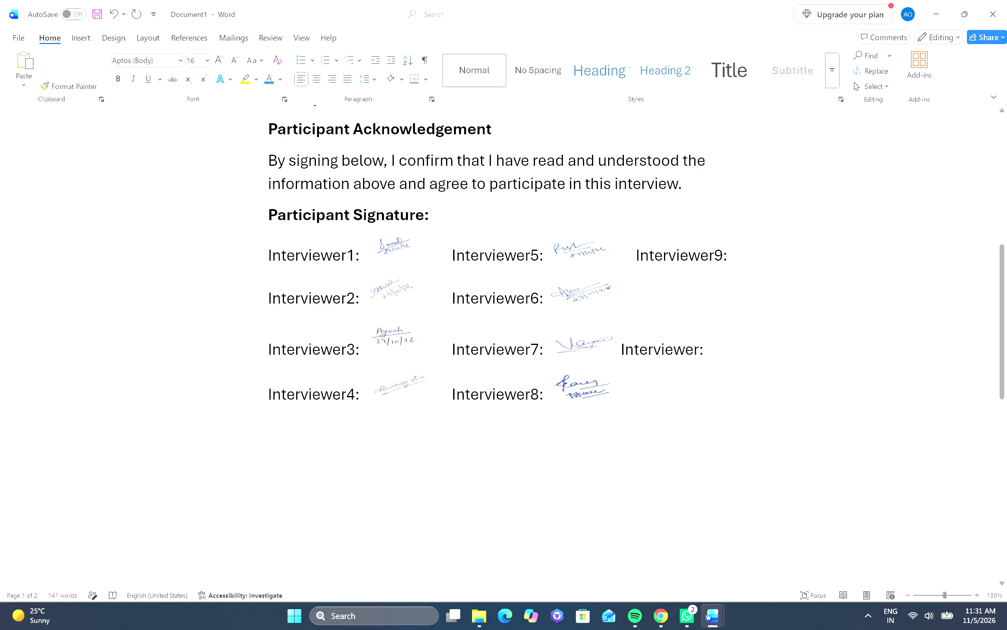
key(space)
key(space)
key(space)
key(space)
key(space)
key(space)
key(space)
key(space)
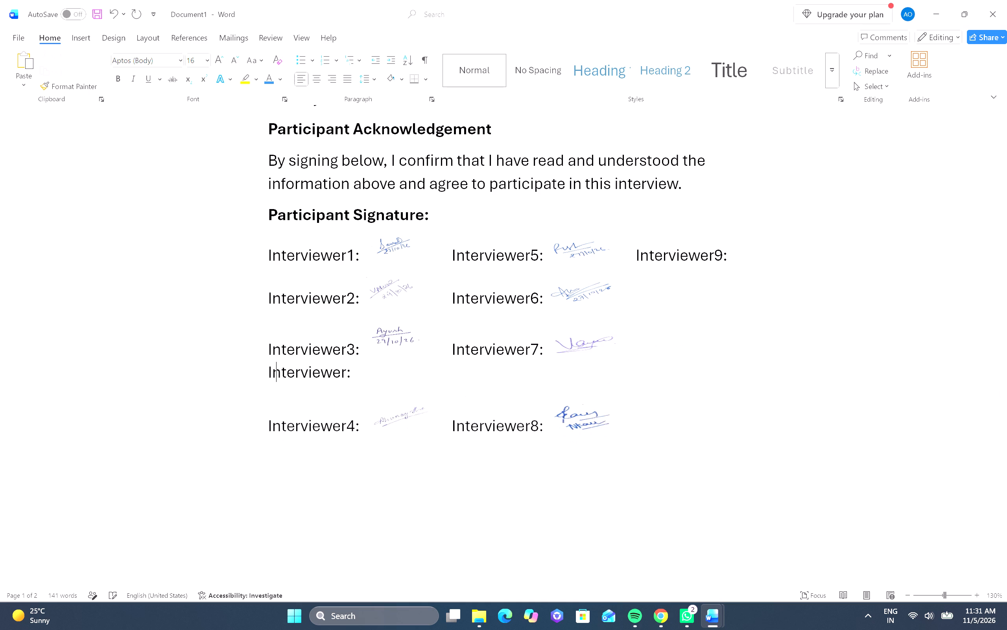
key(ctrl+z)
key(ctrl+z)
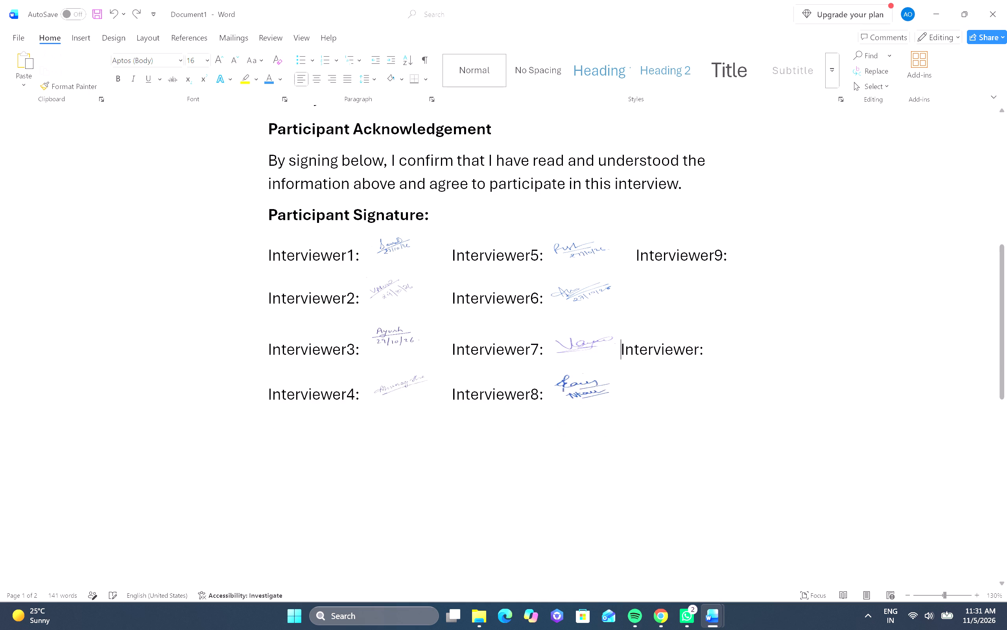
Set the unnumbered "Interviewer:" label on the Interviewer7 row to font size 14.
drag(720, 352, 647, 353)
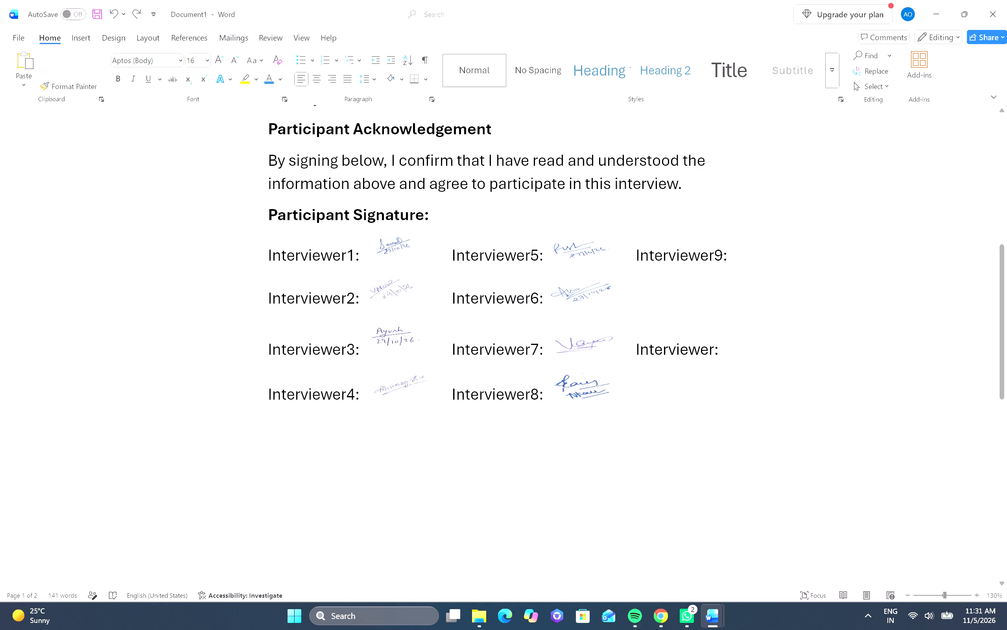
drag(647, 353, 639, 353)
click(647, 353)
drag(720, 350, 655, 348)
click(737, 313)
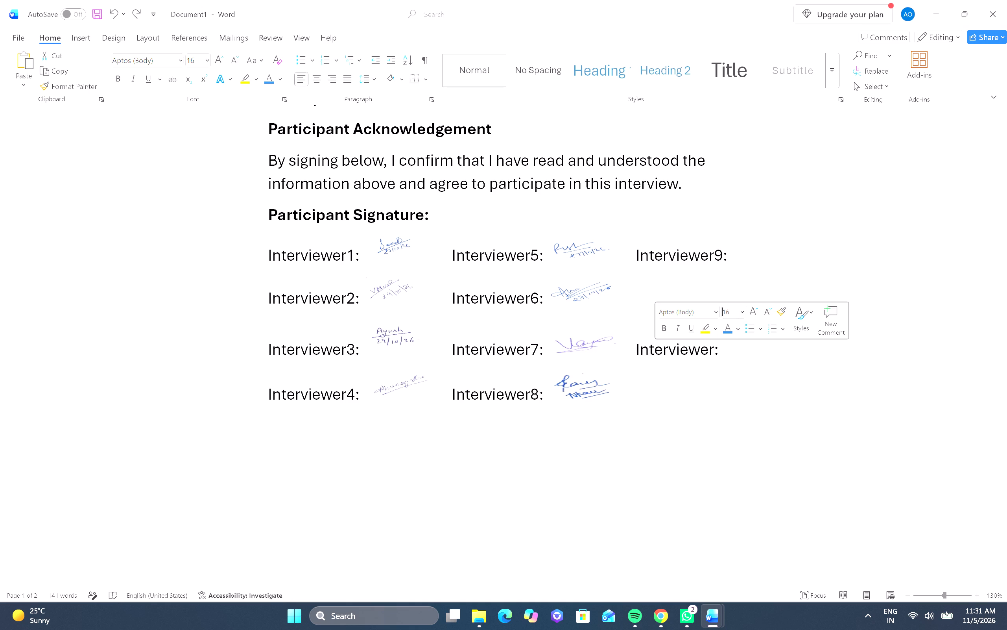
click(743, 313)
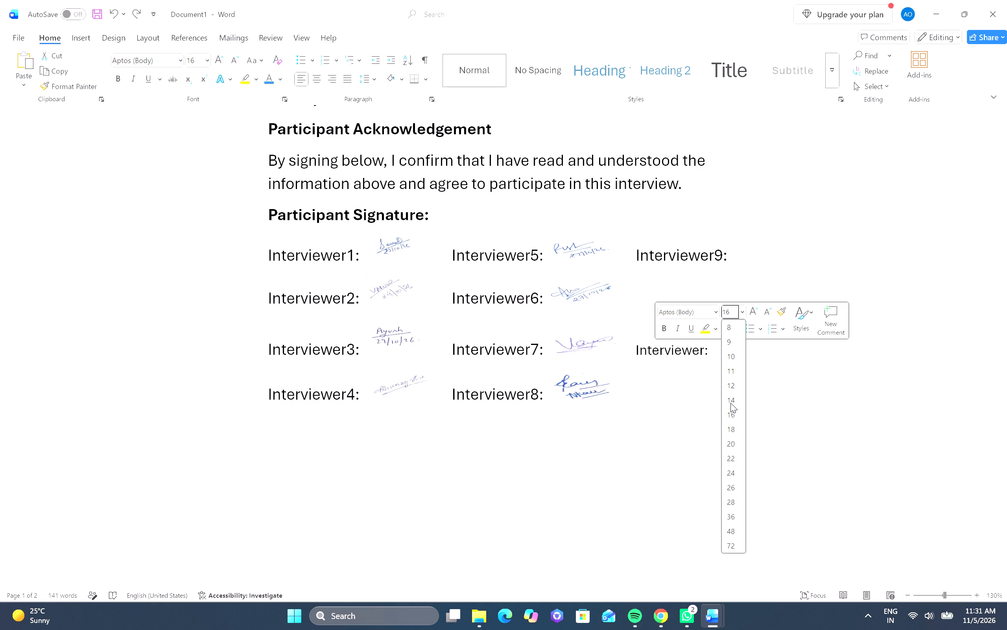
click(730, 403)
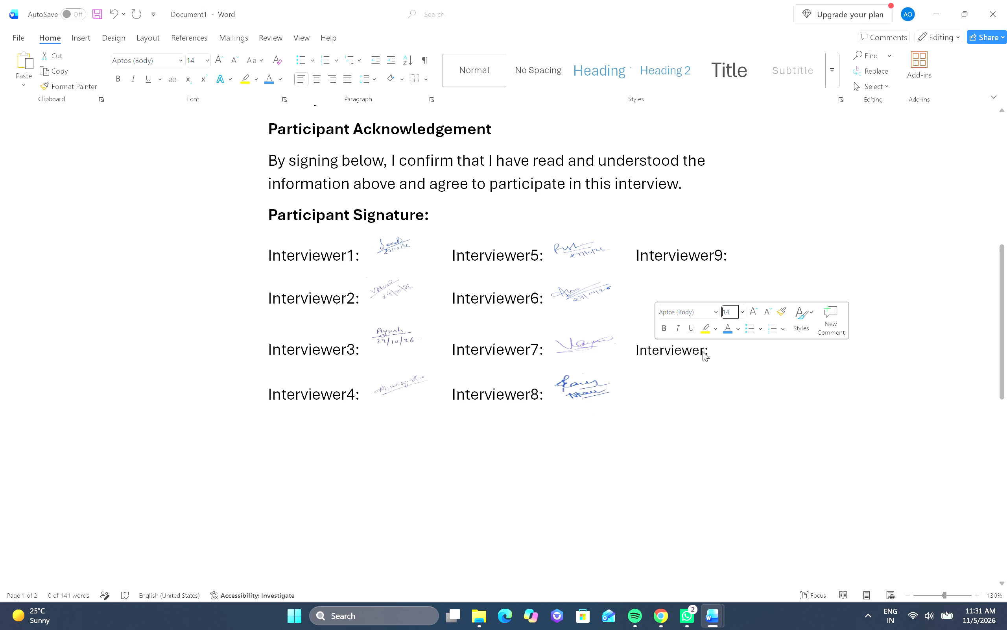
Add the number 10 before the colon of the unnumbered label, making it "Interviewer10:".
click(703, 351)
text(10)
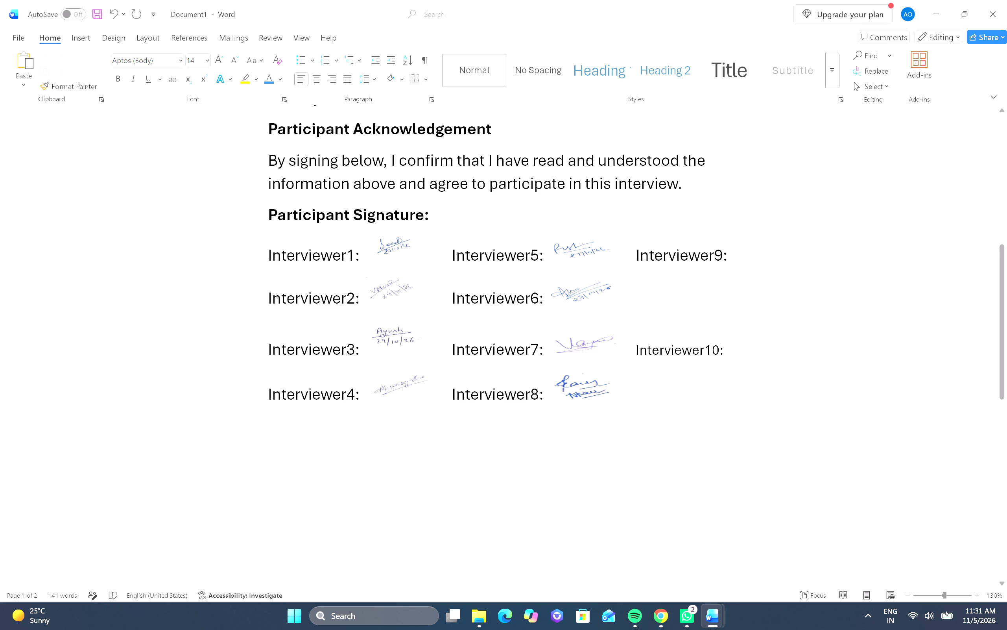
Add a tab after the Interviewer6 and Interviewer8 signatures to reach the third label column.
click(653, 295)
key(Tab)
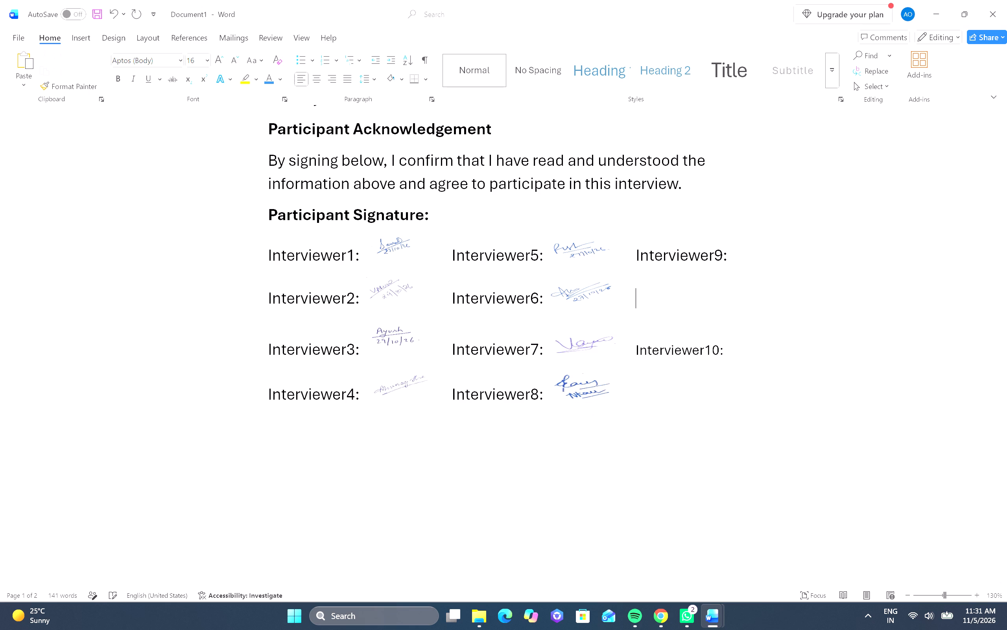
click(639, 383)
key(Tab)
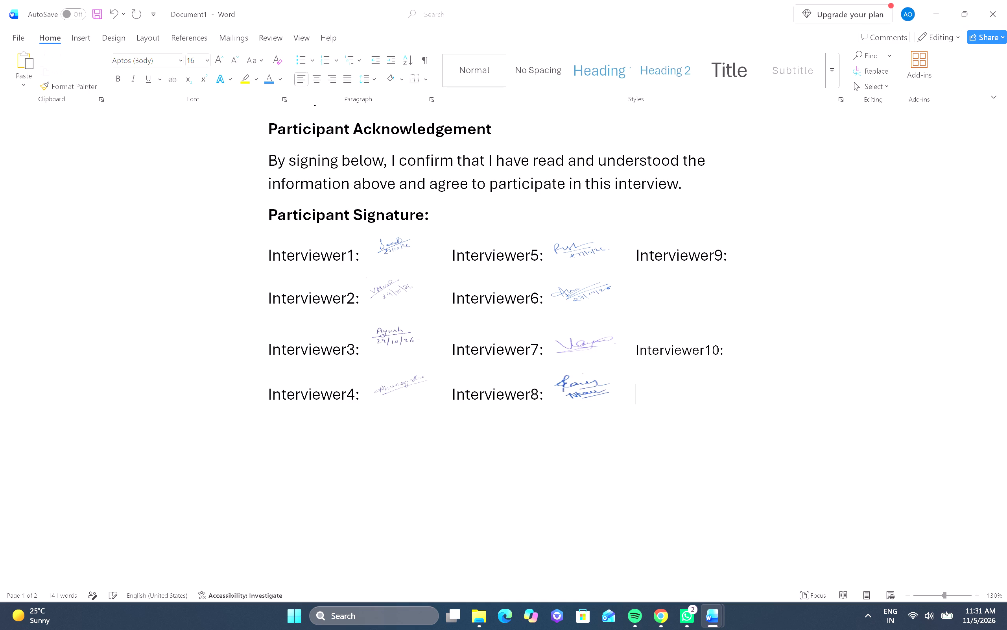